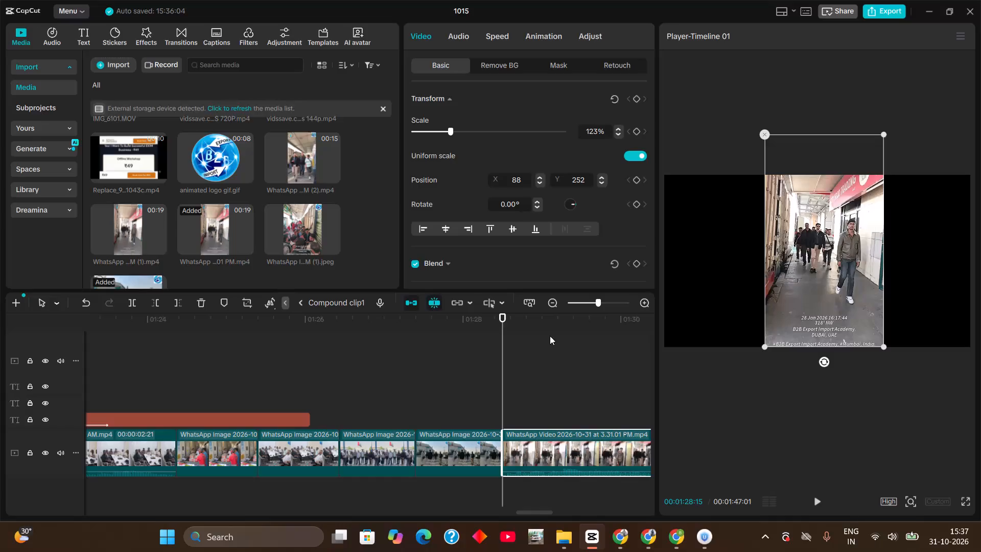
# Delete the WhatsApp Video clip that starts at 00:01:28:15, the last clip on the compound clip's main track.
pyautogui.press('BackSpace')
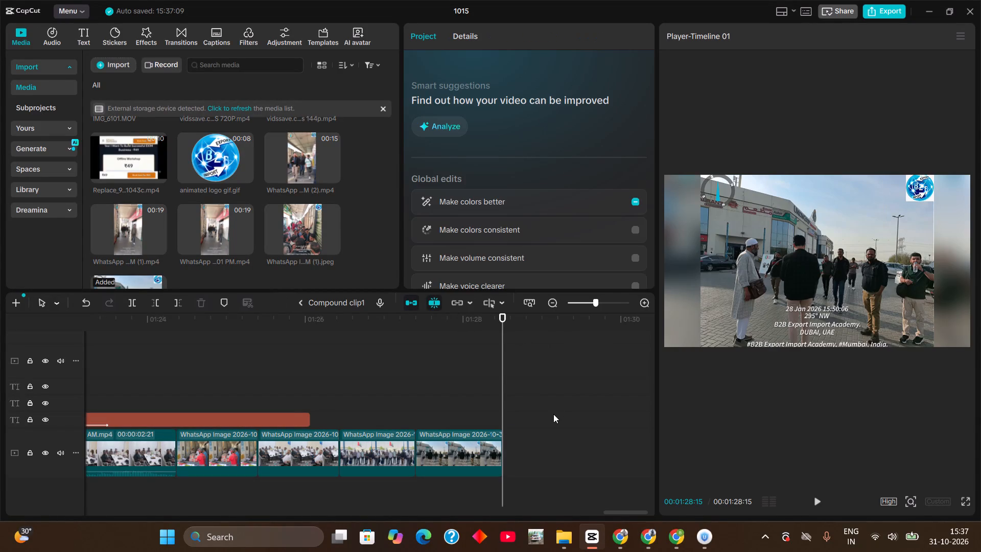
# Paste the copied B2B Exam & Certification caption and clips at 00:01:28:15, placing the video clips on the main track after the last image.
pyautogui.hotkey('ctrl', 'v')
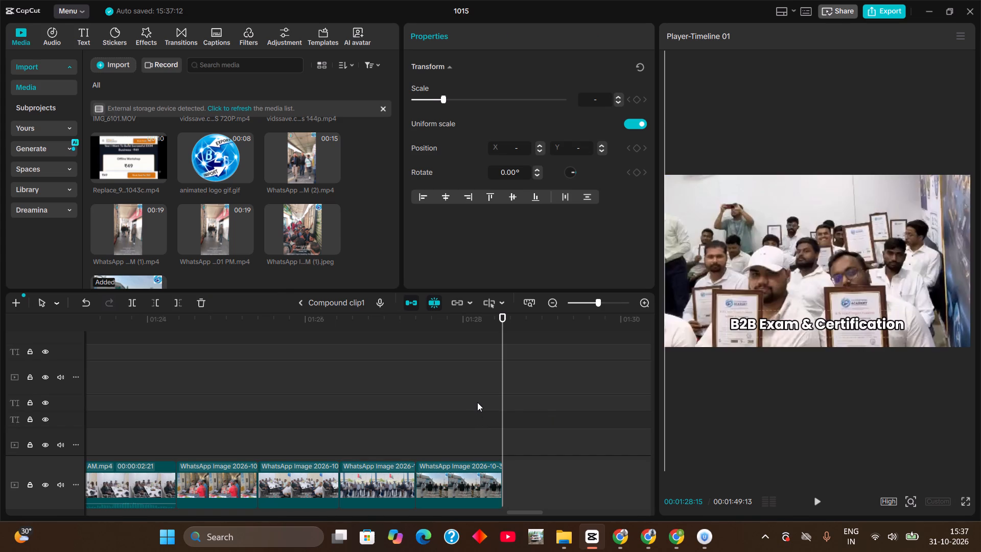
pyautogui.scroll(-8, 513, 415)
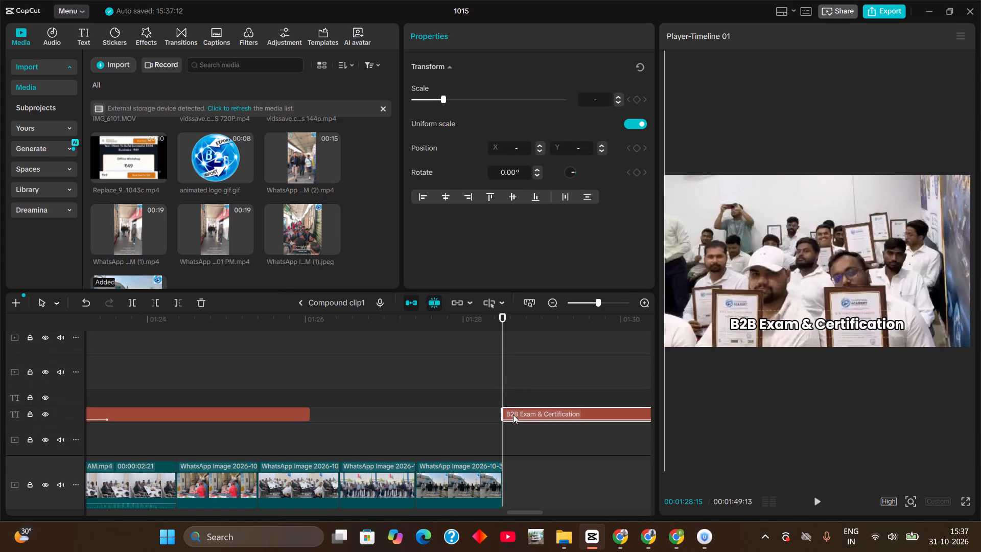
pyautogui.scroll(-9, 513, 415)
pyautogui.moveTo(514, 408); pyautogui.dragTo(516, 440)
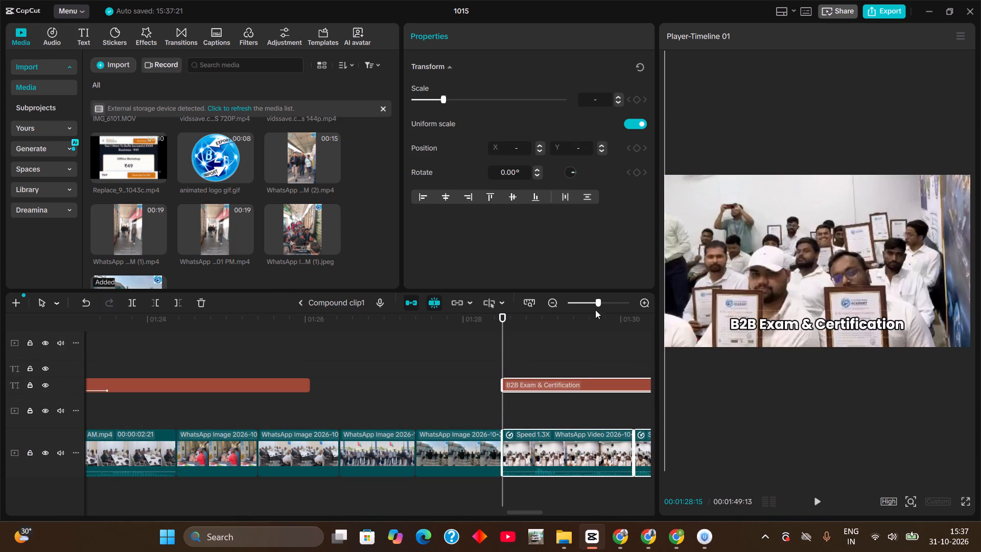
# Leave Compound clip1 and return to the project's main timeline.
pyautogui.doubleClick(300, 302)
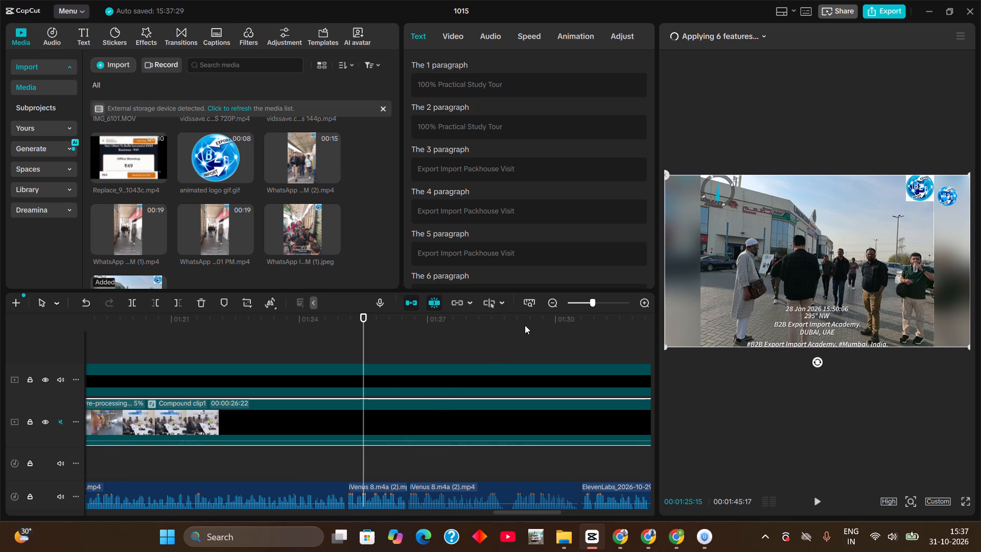
# Export the timeline as a video with the frame rate set to 60fps.
pyautogui.click(881, 15)
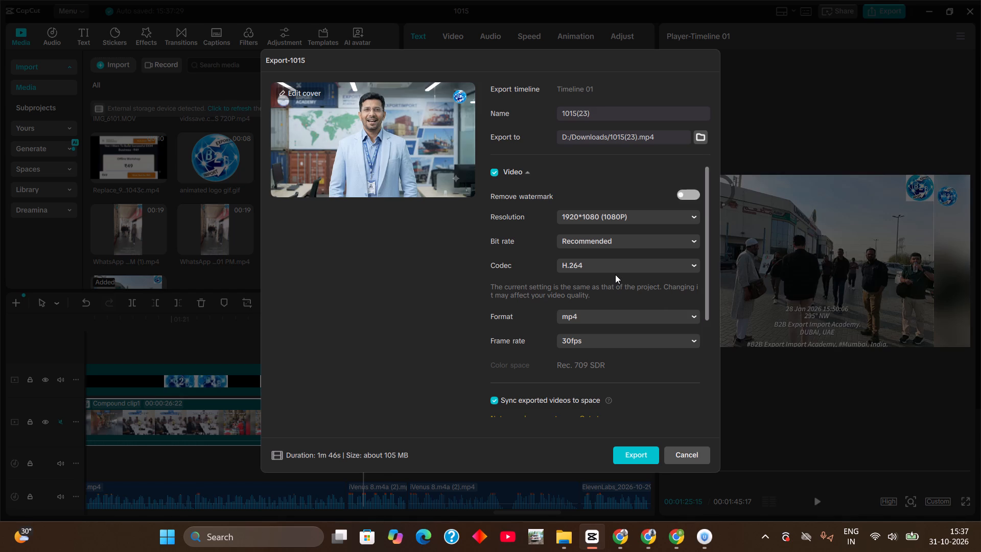
pyautogui.click(634, 342)
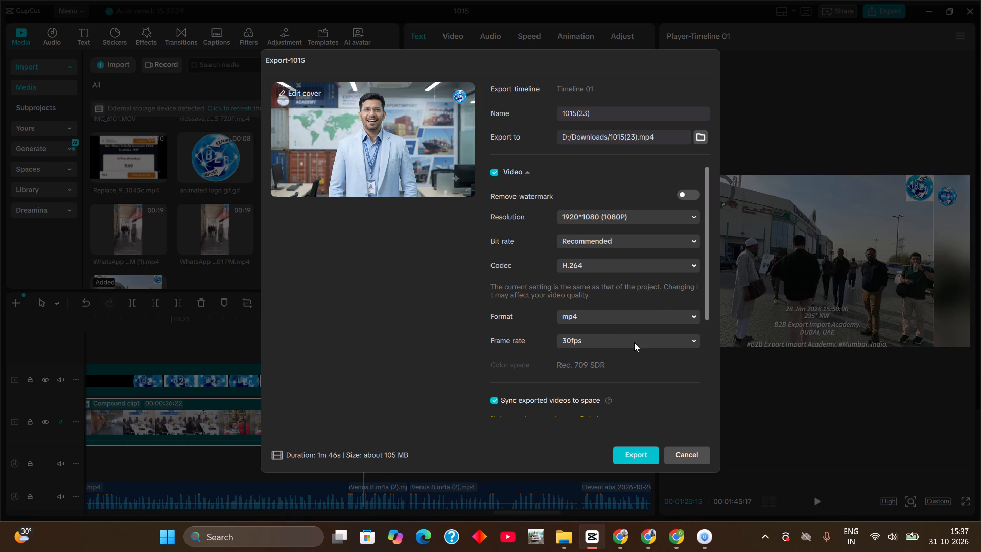
pyautogui.click(594, 483)
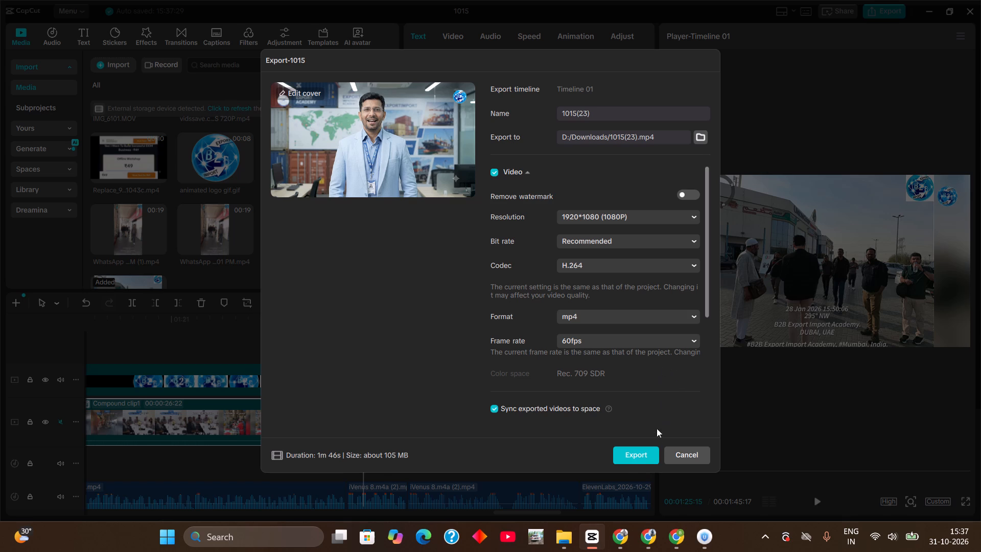
pyautogui.click(636, 460)
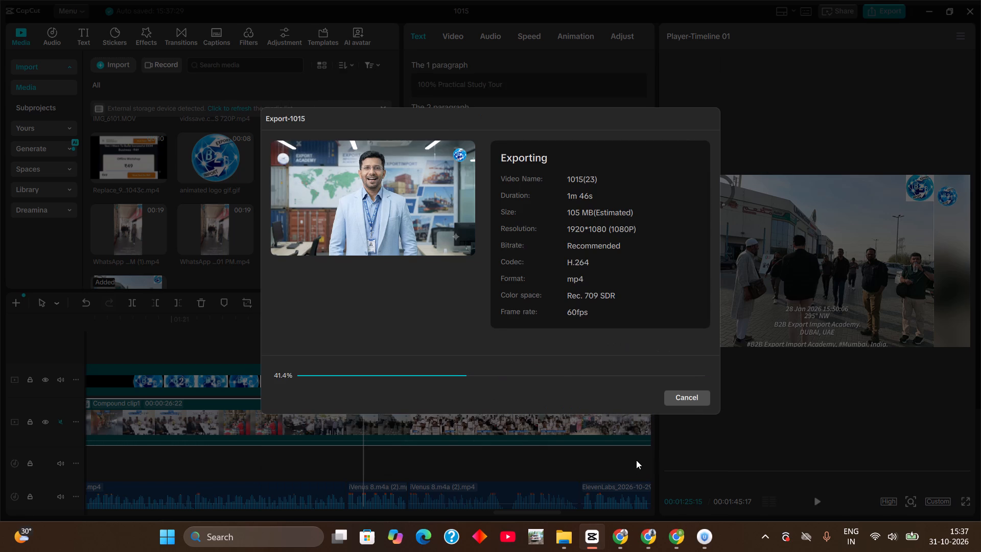
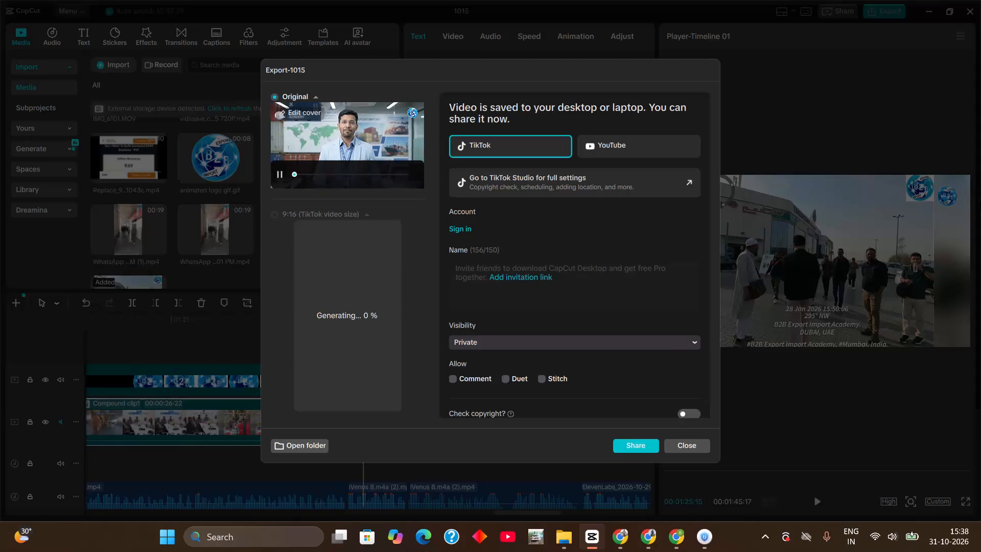
# Close the finished export without sharing the video and return the playhead to 00:00:00:00 on the main timeline.
pyautogui.click(678, 447)
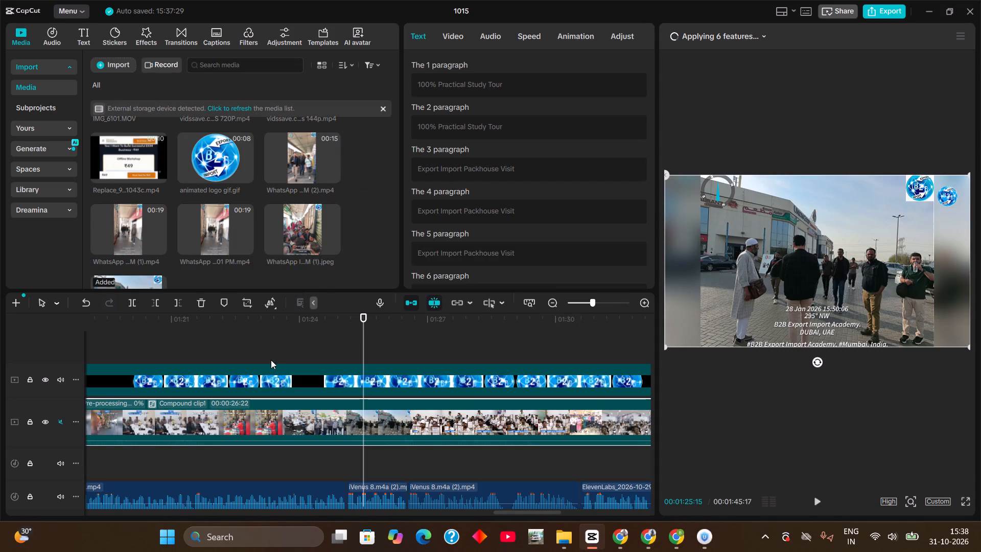
pyautogui.click(400, 329)
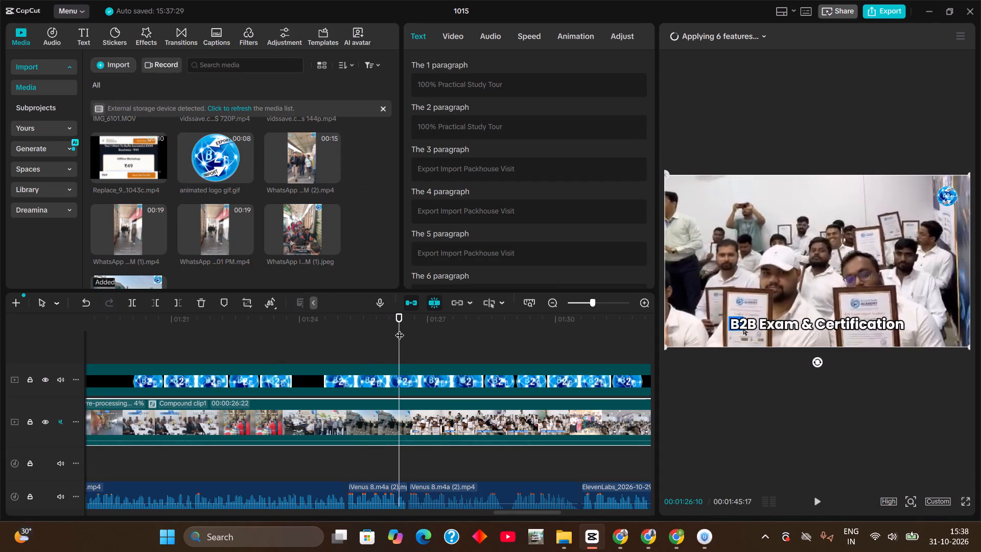
pyautogui.moveTo(400, 329); pyautogui.dragTo(9, 343)
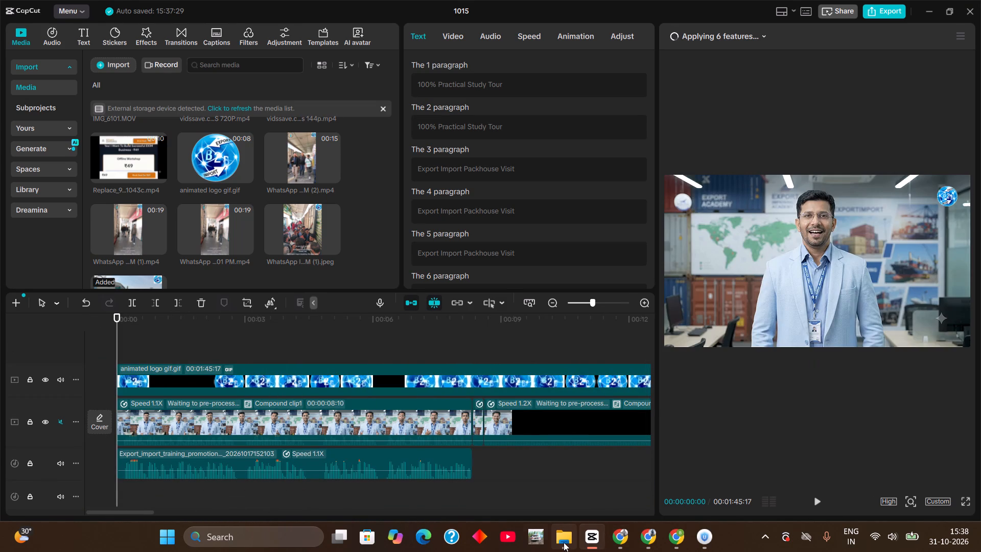
# Switch to the Downloads folder in File Explorer and clear the file selection to find the exported 1015 video.
pyautogui.click(564, 542)
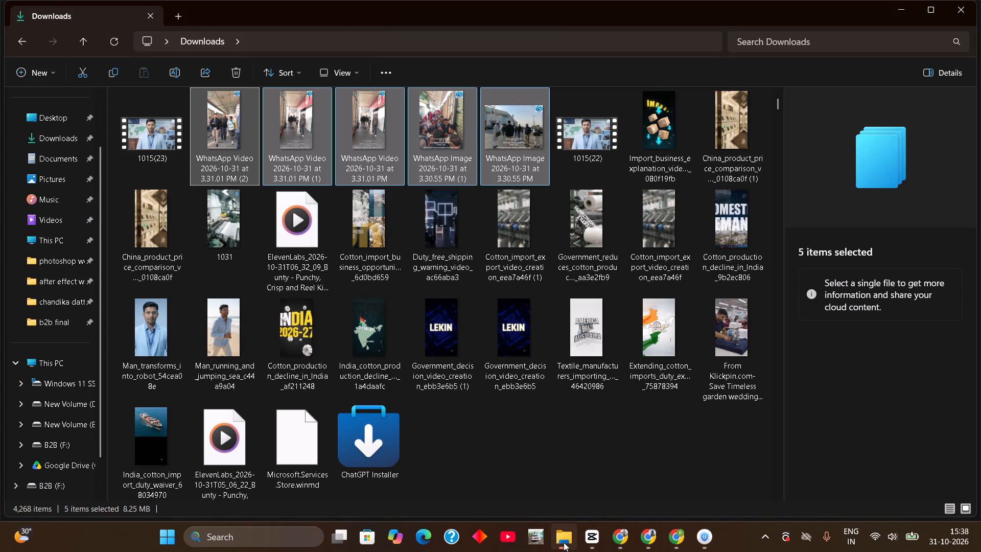
pyautogui.scroll(4, 564, 542)
pyautogui.click(481, 445)
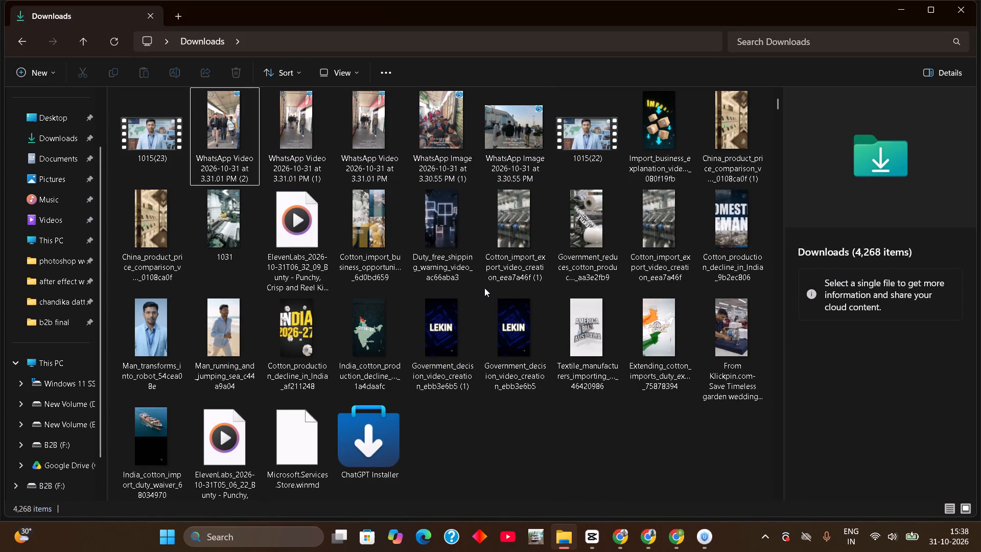
# Select the newly exported 1015(23) video in the Downloads folder and check its preview and file details.
pyautogui.click(155, 107)
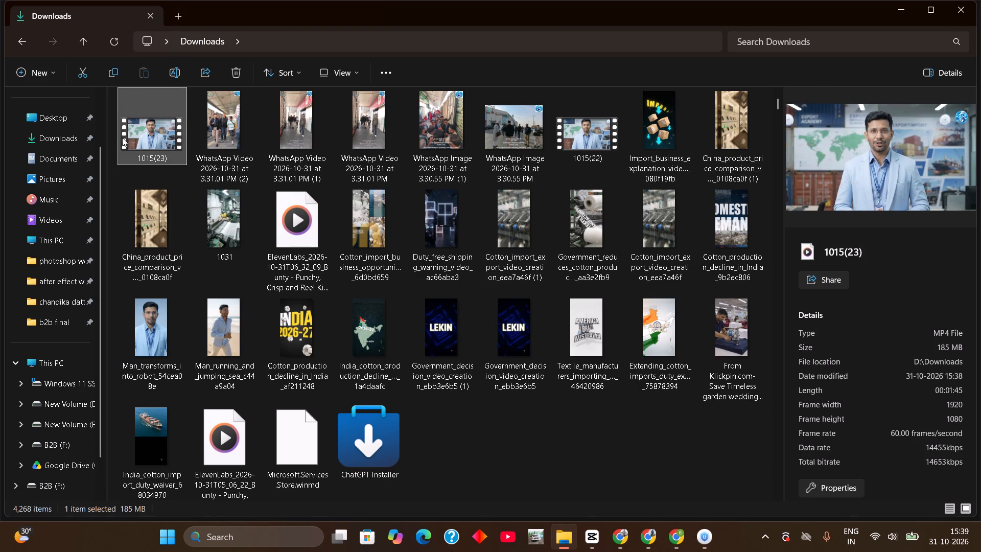
pyautogui.scroll(1, 150, 139)
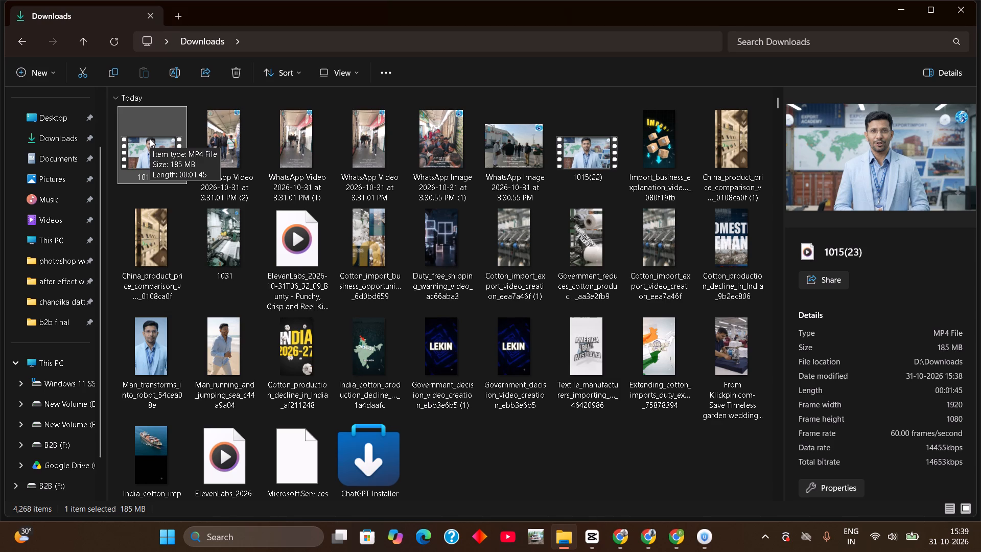
pyautogui.click(215, 153)
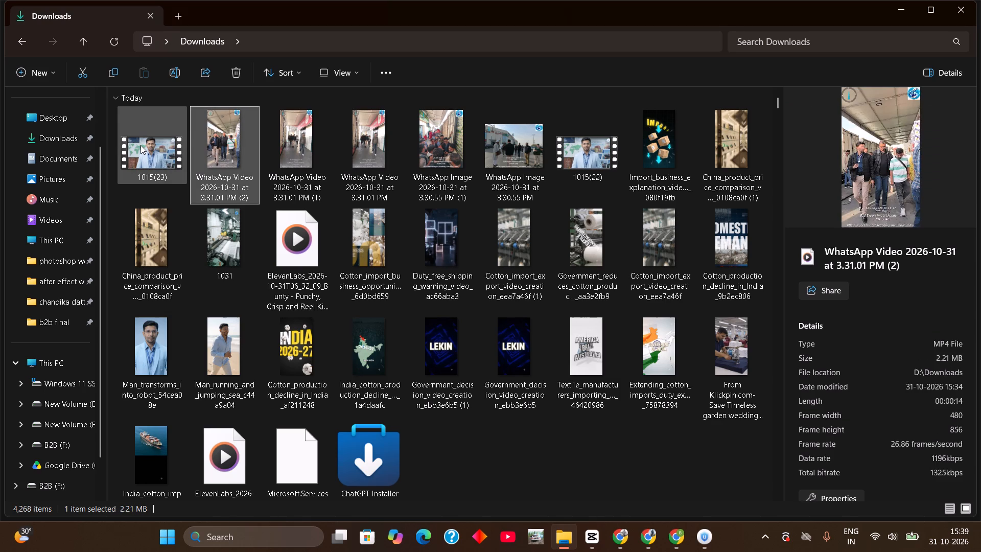
pyautogui.click(141, 145)
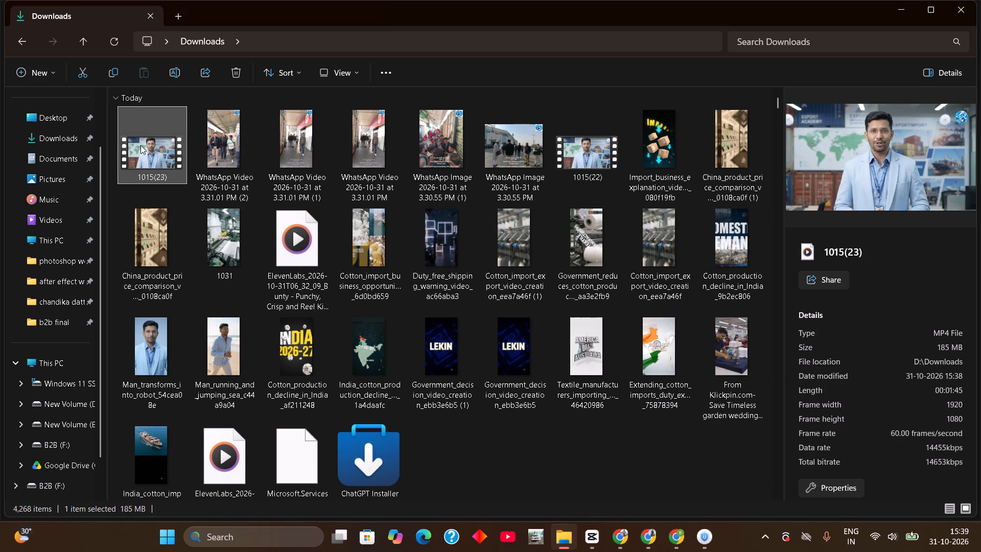
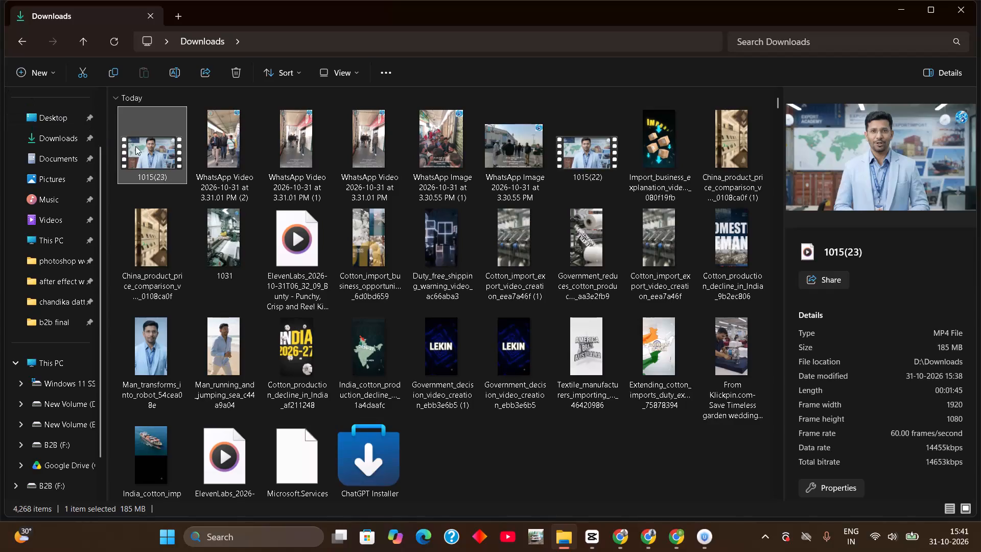
# Open the exported video 1015(23) from Downloads in Media Player and pause it near the beginning, about two seconds in.
pyautogui.doubleClick(150, 153)
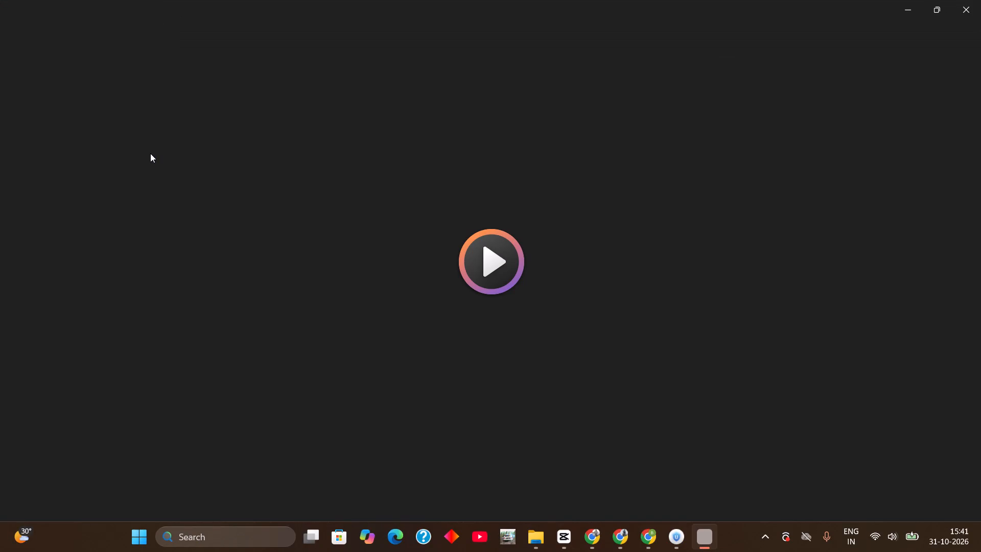
pyautogui.tripleClick(491, 279)
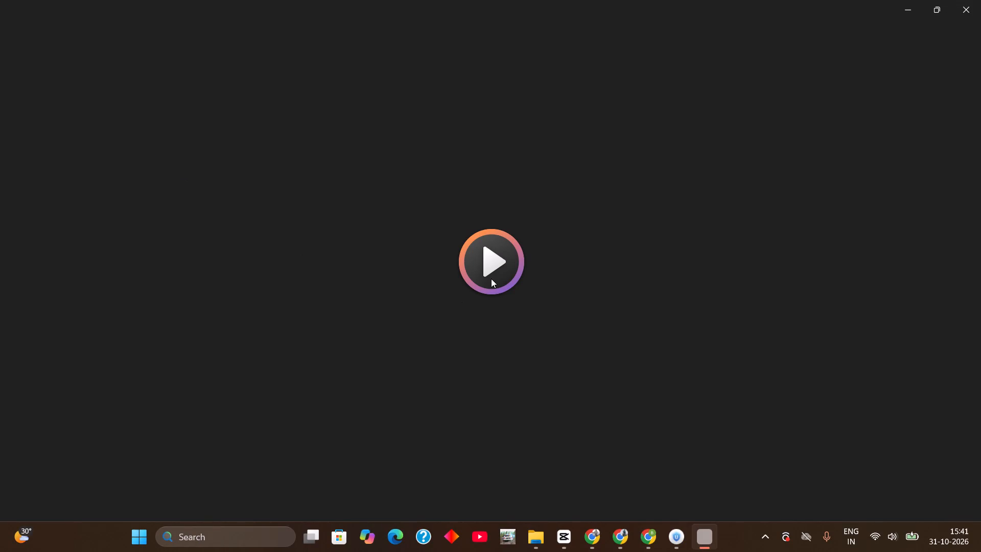
pyautogui.click(491, 279)
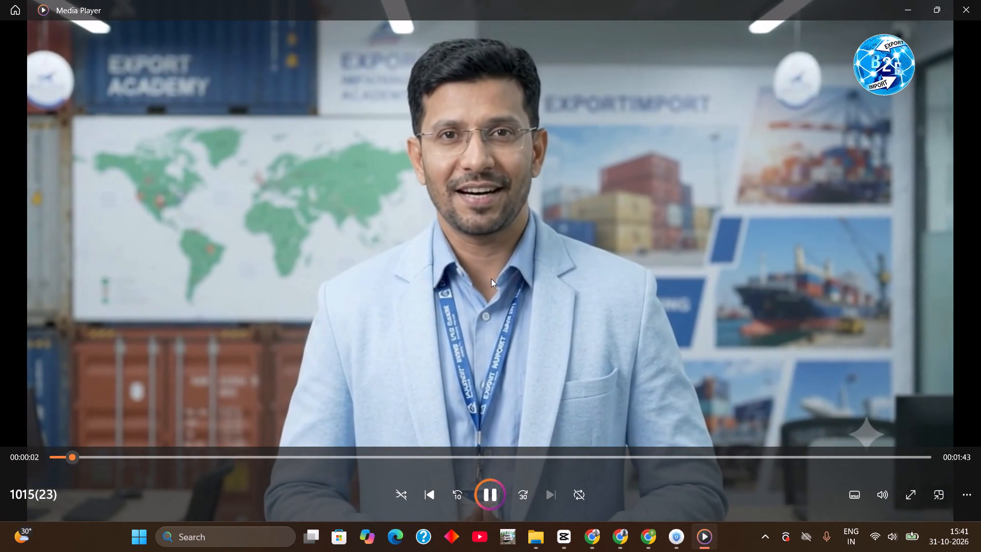
pyautogui.press('space')
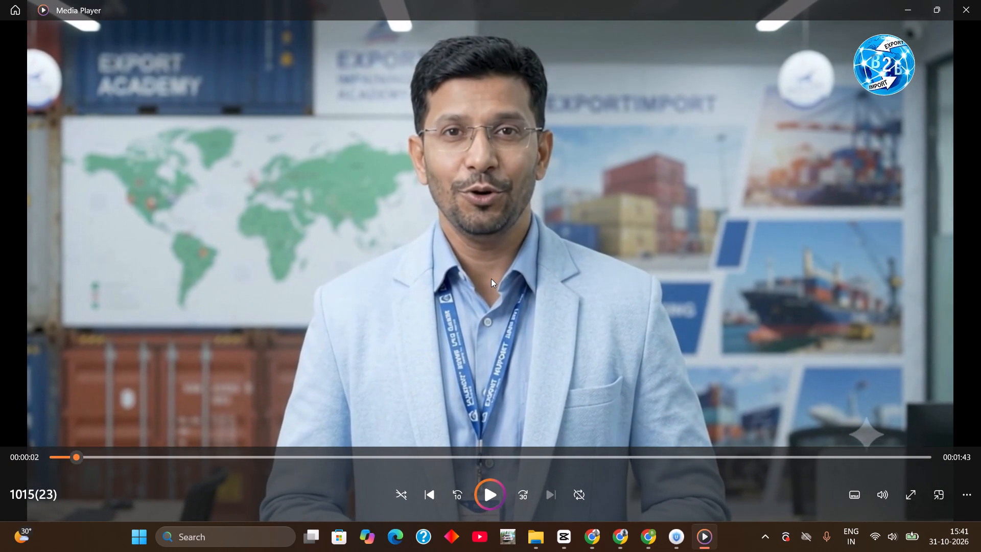
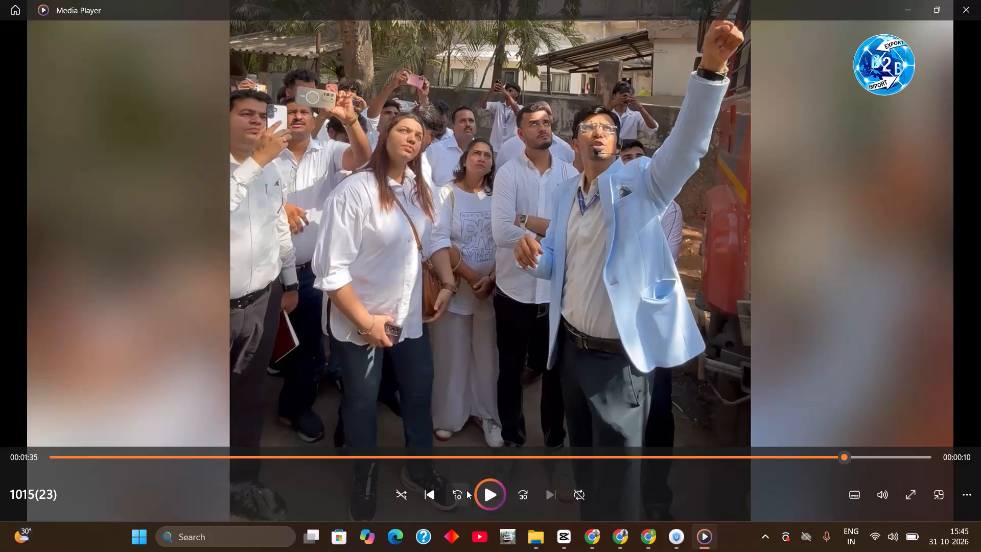
# Play the exported video 1015(23), replay its closing section through to the end, and close the player.
pyautogui.click(480, 498)
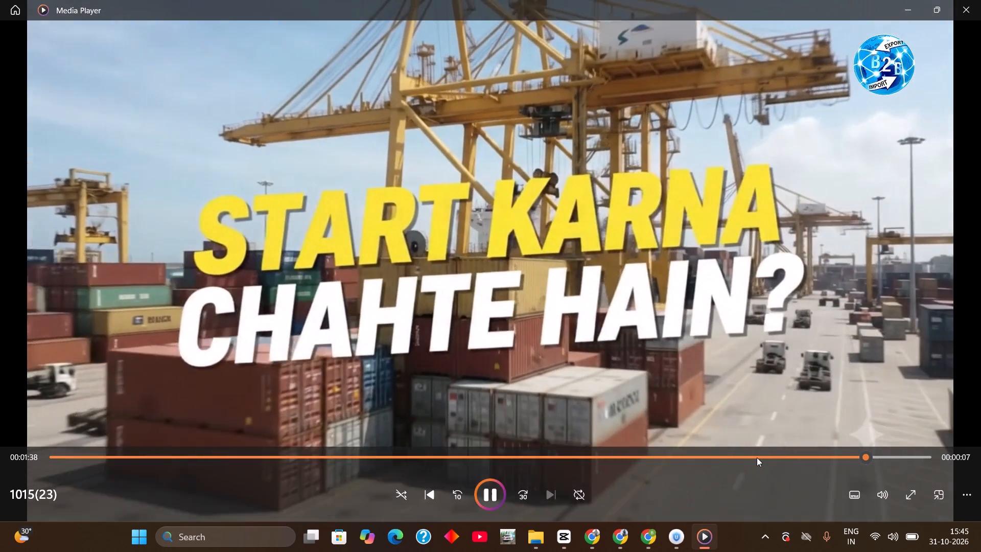
pyautogui.click(757, 457)
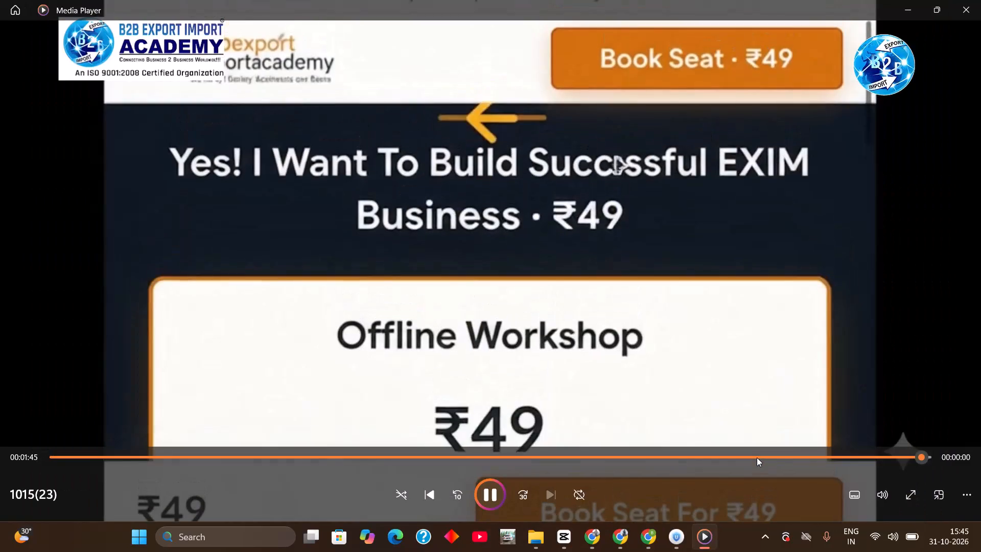
pyautogui.click(978, 16)
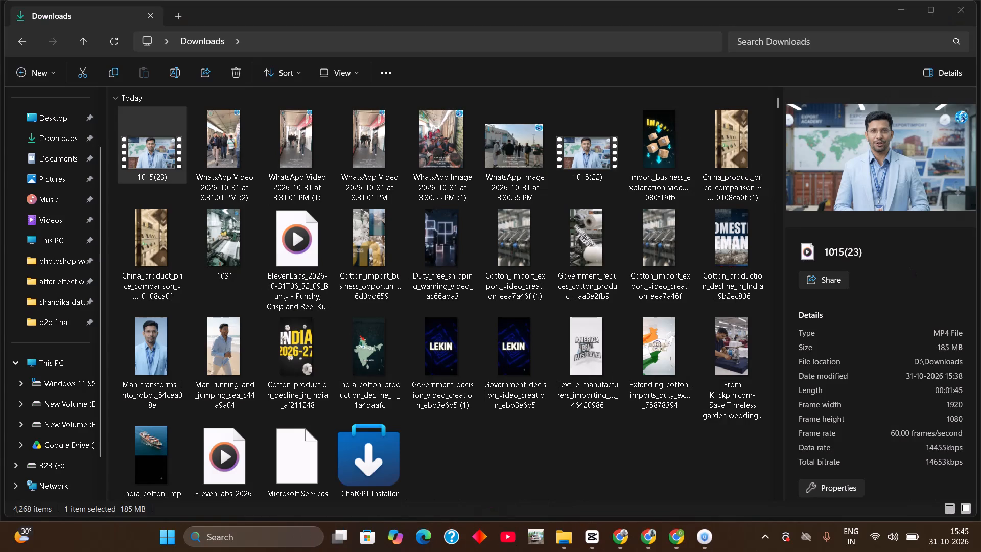
# Switch to CapCut and scrub through the 1015 timeline to the B2B Exam & Certification section around 01:27.
pyautogui.click(584, 541)
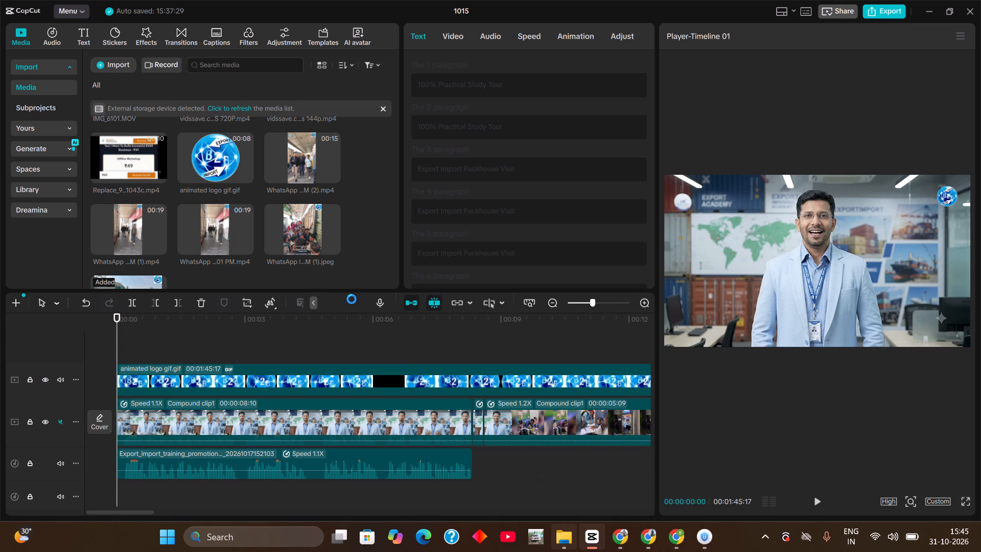
pyautogui.moveTo(408, 323); pyautogui.dragTo(451, 323)
pyautogui.moveTo(451, 323); pyautogui.dragTo(480, 323)
pyautogui.moveTo(487, 324); pyautogui.dragTo(486, 323)
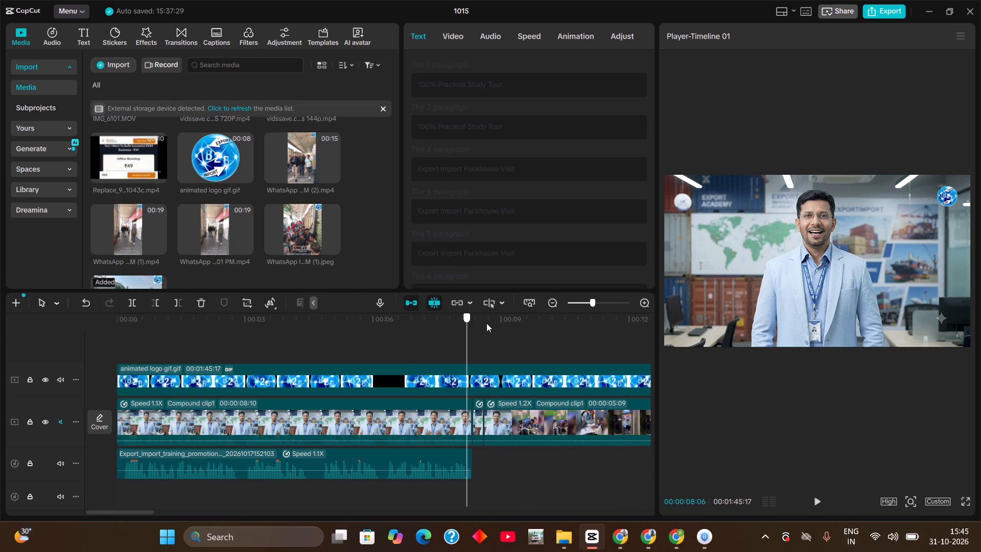
pyautogui.moveTo(486, 323); pyautogui.dragTo(980, 401)
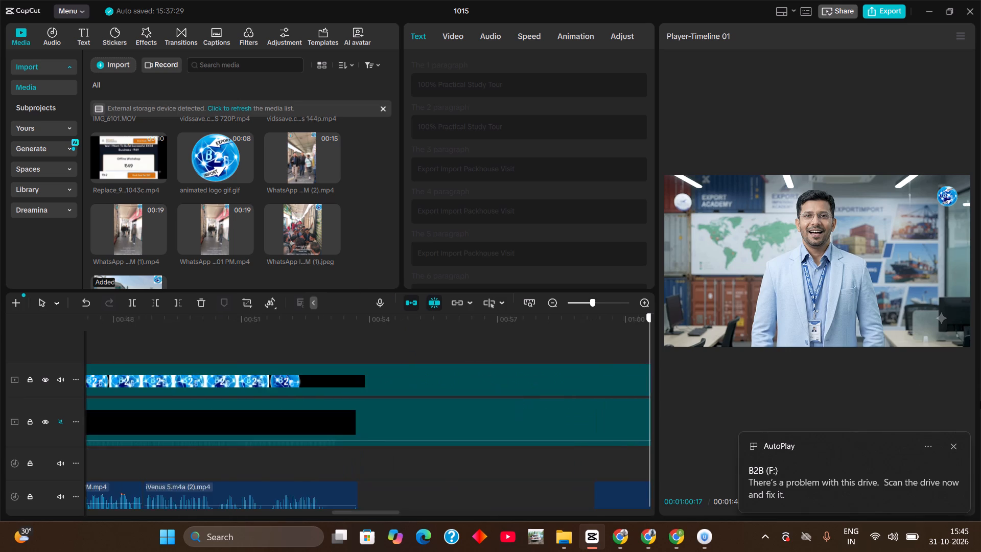
pyautogui.moveTo(980, 401); pyautogui.dragTo(702, 435)
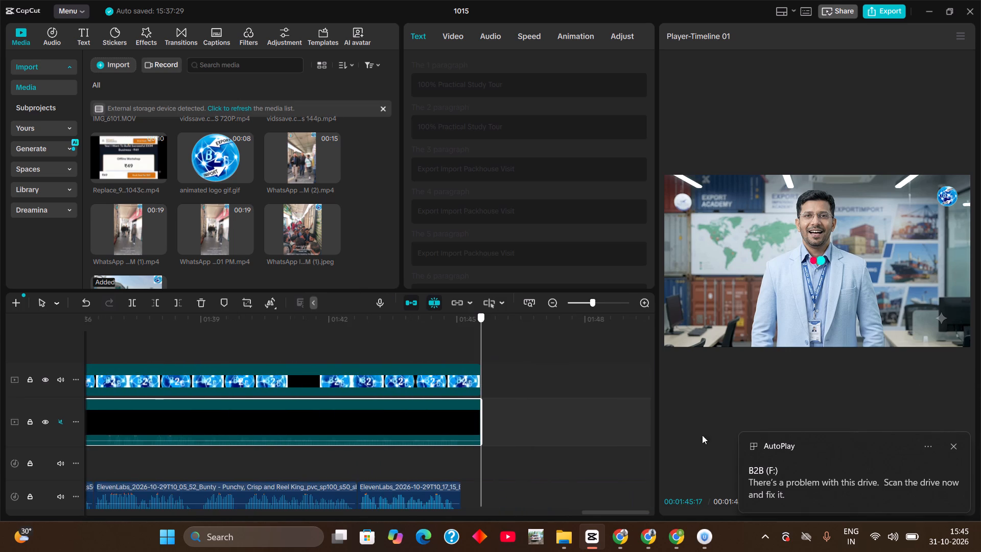
pyautogui.moveTo(702, 435); pyautogui.dragTo(247, 415)
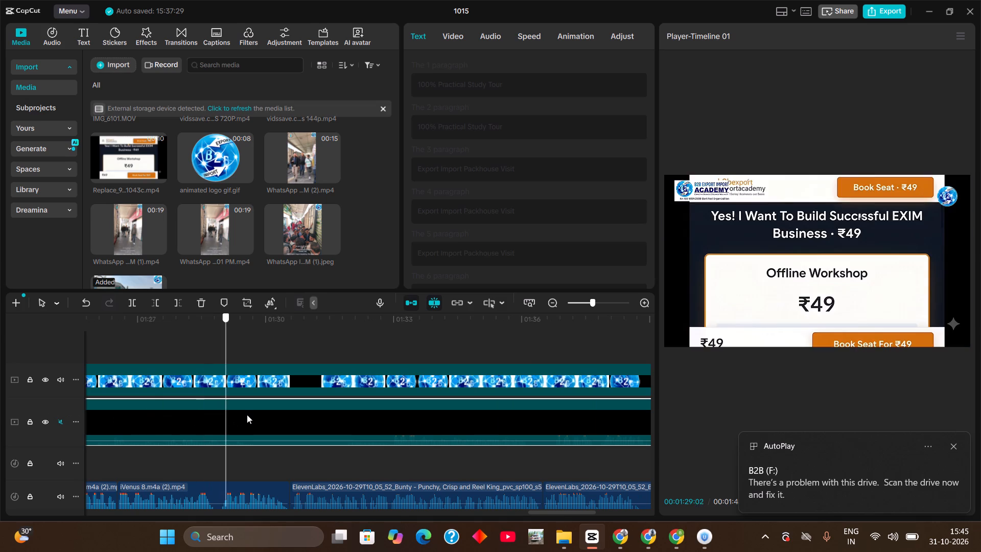
pyautogui.moveTo(247, 415); pyautogui.dragTo(107, 409)
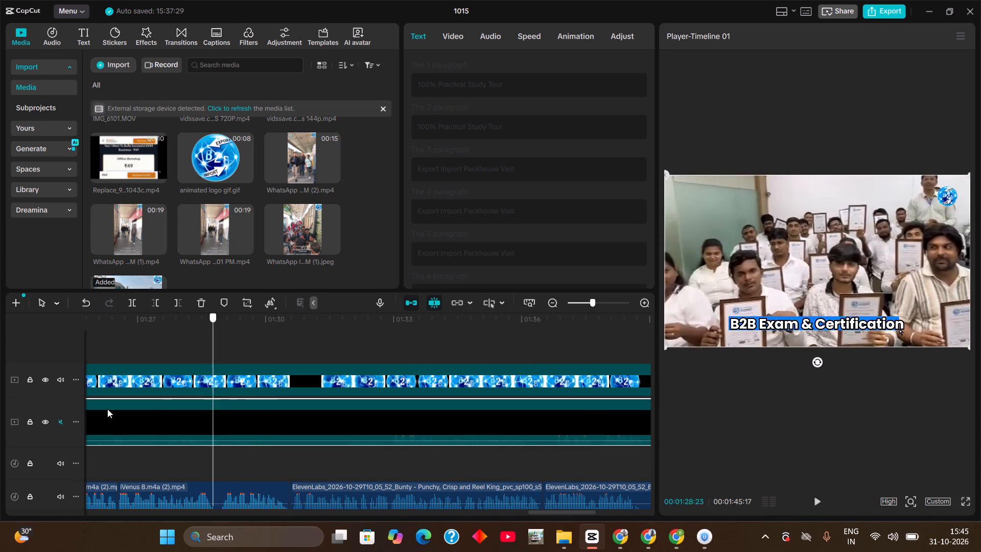
pyautogui.moveTo(107, 409); pyautogui.dragTo(226, 408)
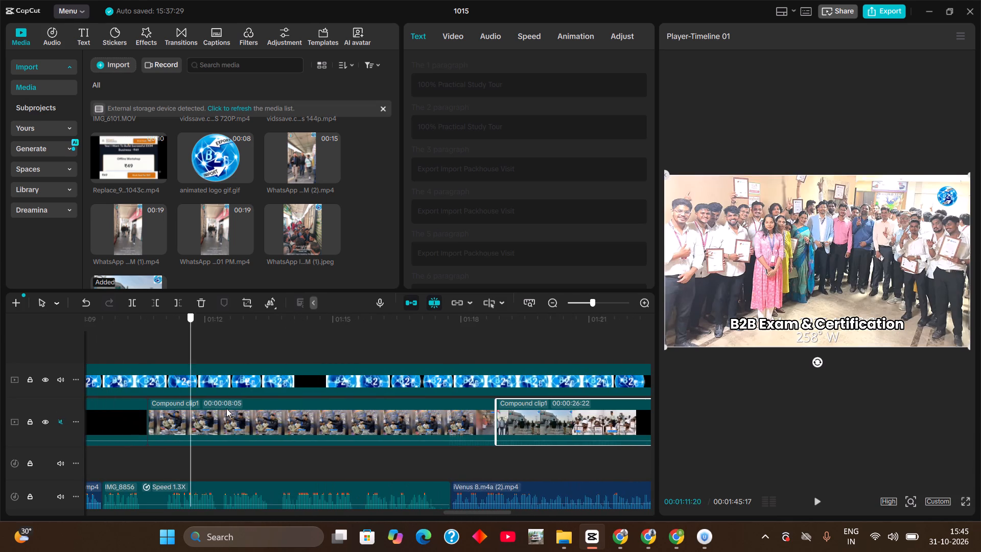
pyautogui.moveTo(226, 408); pyautogui.dragTo(679, 371)
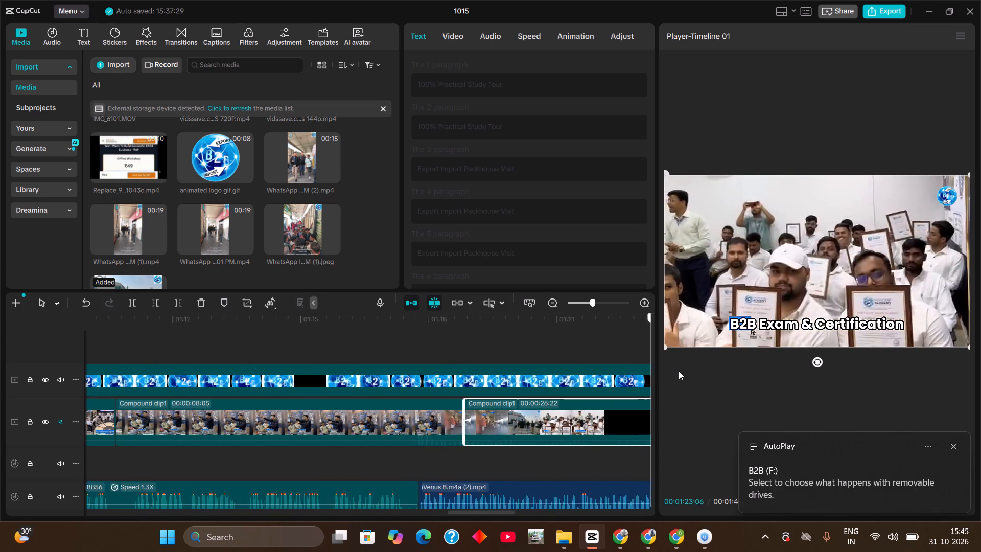
pyautogui.moveTo(679, 371); pyautogui.dragTo(329, 379)
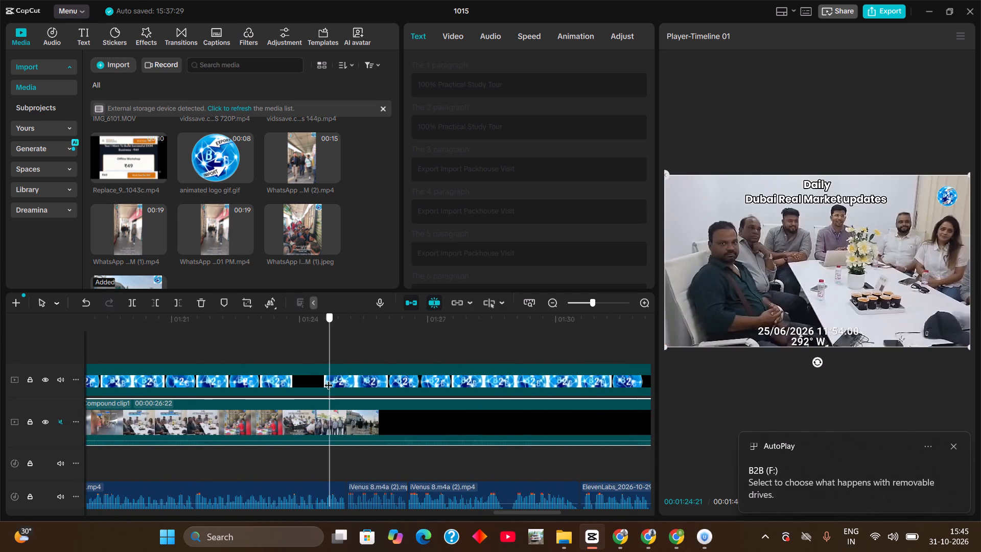
pyautogui.moveTo(329, 379); pyautogui.dragTo(383, 381)
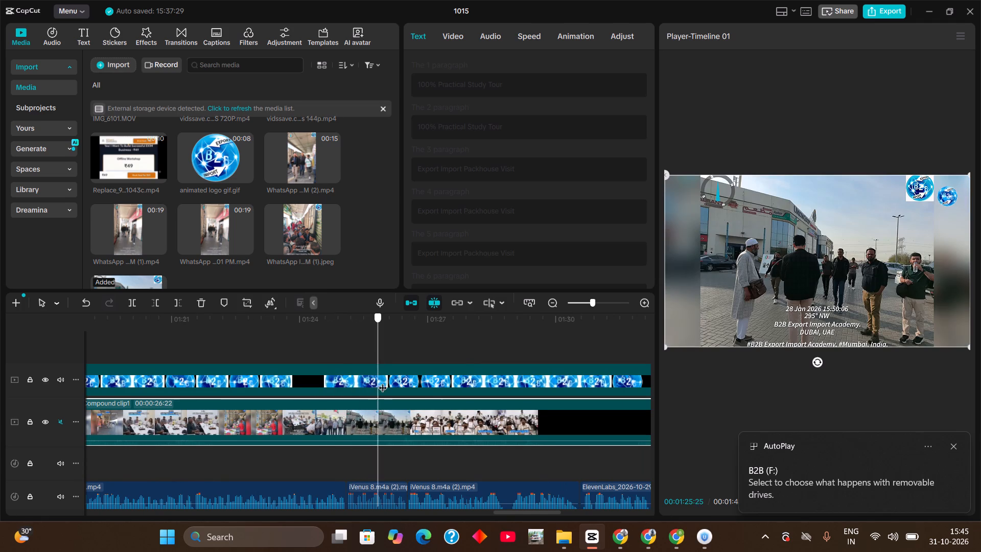
pyautogui.moveTo(383, 381); pyautogui.dragTo(424, 382)
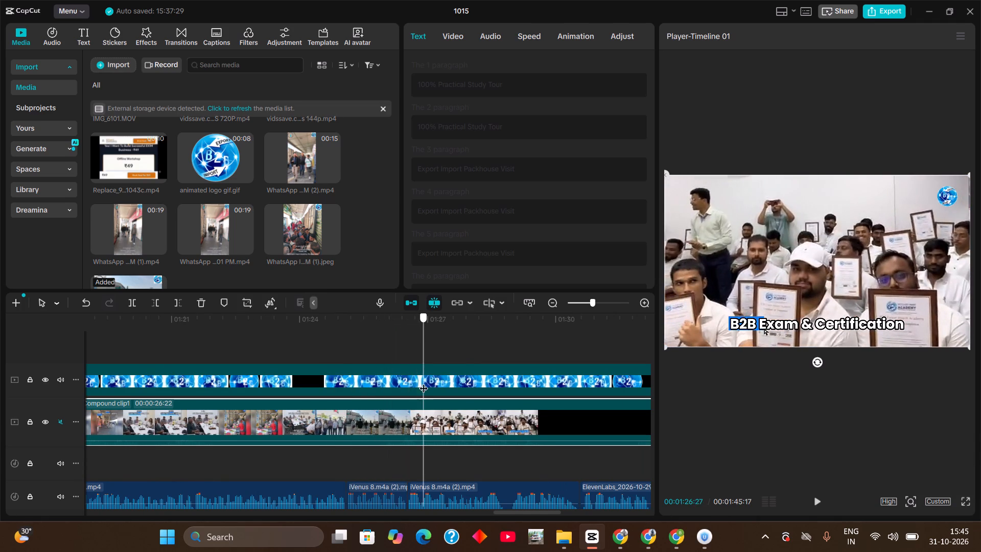
# Play and scrub the B2B Exam & Certification section from about 01:26 onward to check its footage against the voice-over.
pyautogui.moveTo(424, 382); pyautogui.dragTo(409, 392)
pyautogui.press('space')
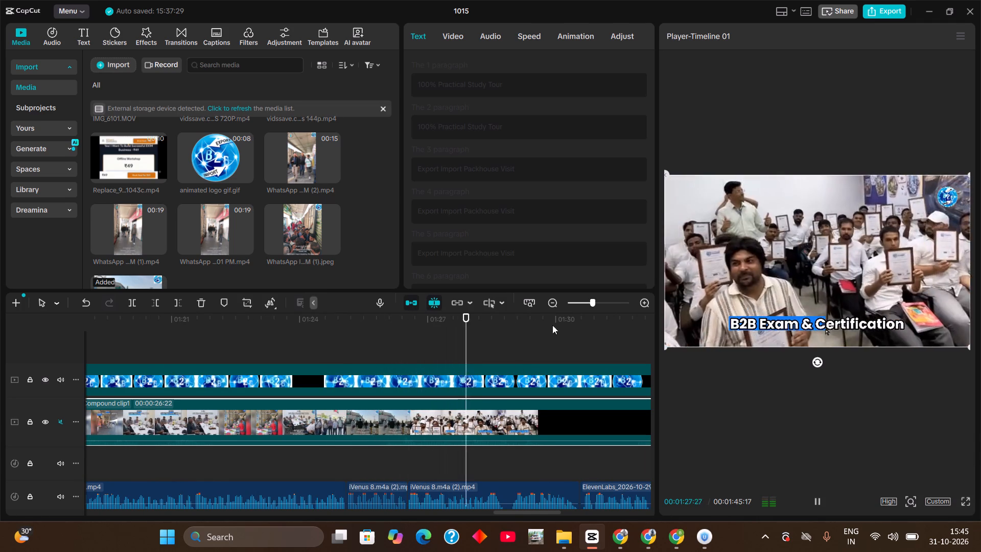
pyautogui.moveTo(540, 324); pyautogui.dragTo(584, 339)
pyautogui.press('space')
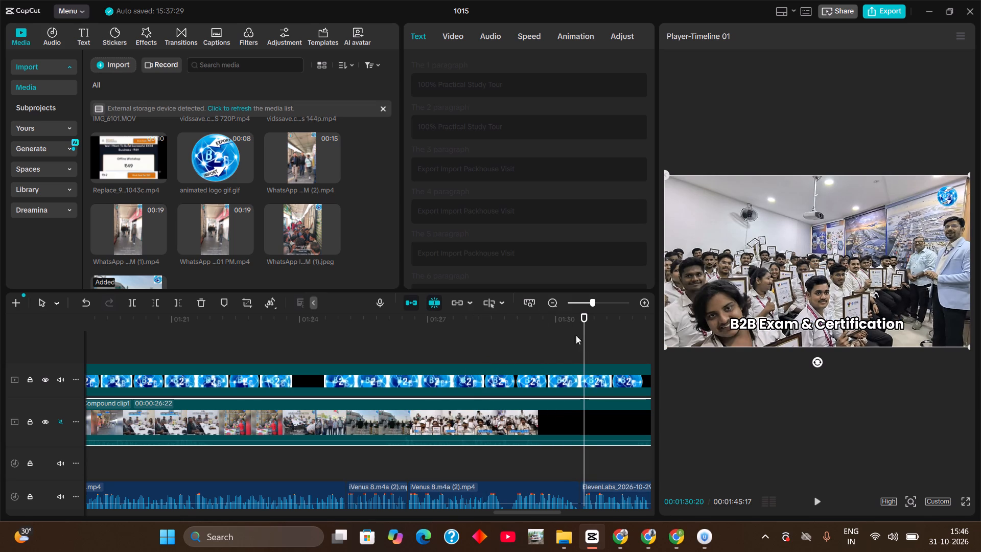
pyautogui.moveTo(572, 325); pyautogui.dragTo(582, 333)
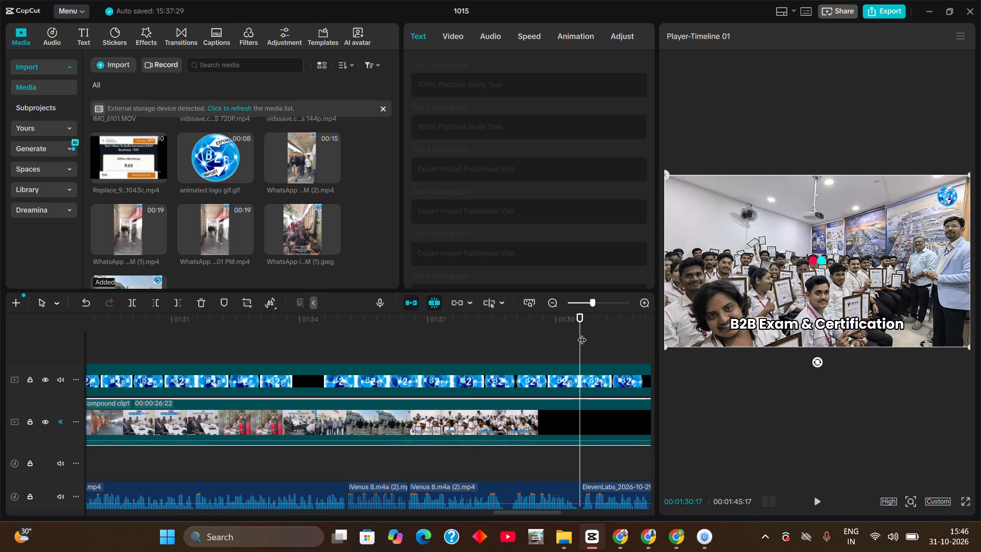
pyautogui.press('space')
pyautogui.press('space')
pyautogui.moveTo(562, 327); pyautogui.dragTo(592, 335)
pyautogui.press('space')
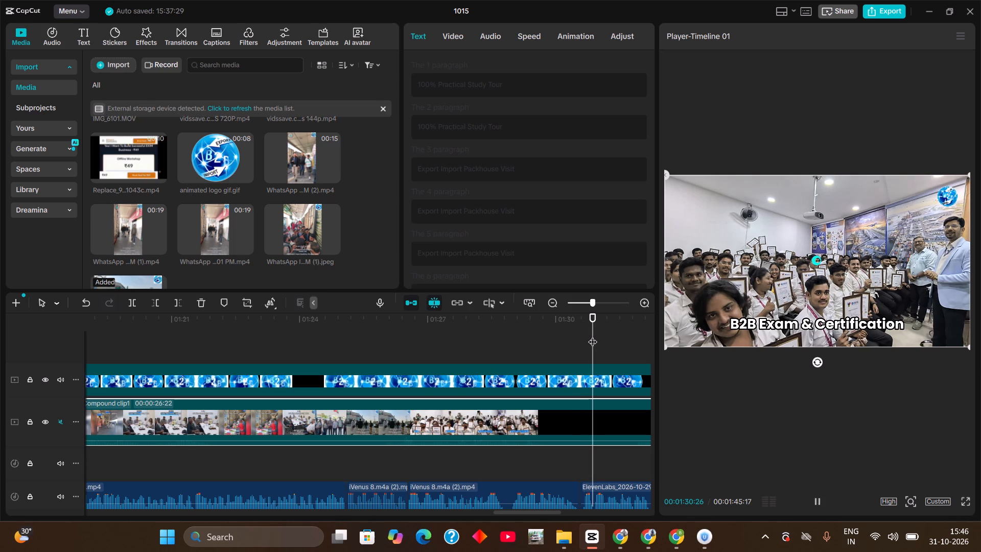
pyautogui.moveTo(592, 319); pyautogui.dragTo(665, 335)
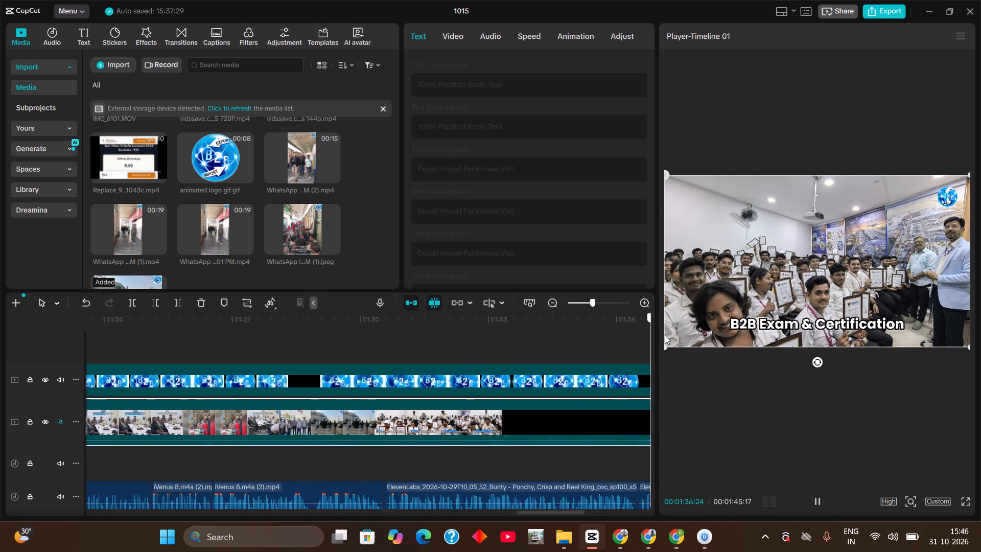
# Replay the main timeline from about 01:28, examine the frames between 01:30 and 01:32, and park the playhead at 00:01:30:17.
pyautogui.moveTo(665, 335); pyautogui.dragTo(160, 368)
pyautogui.press('space')
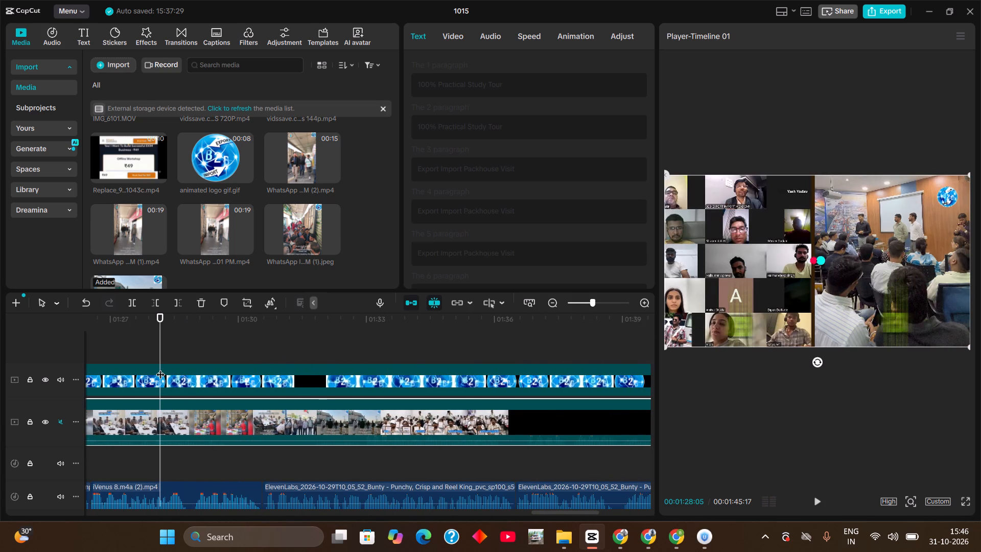
pyautogui.press('space')
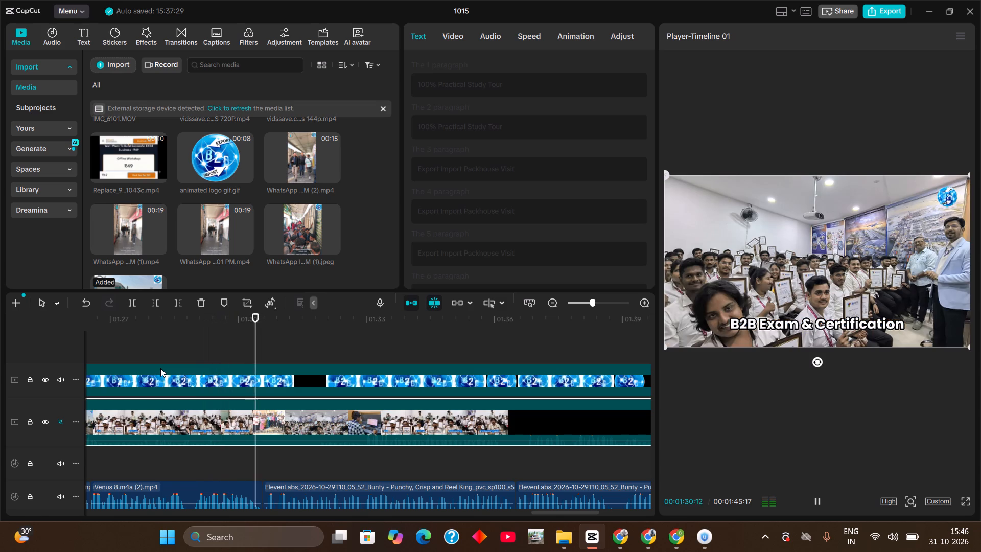
pyautogui.press('space')
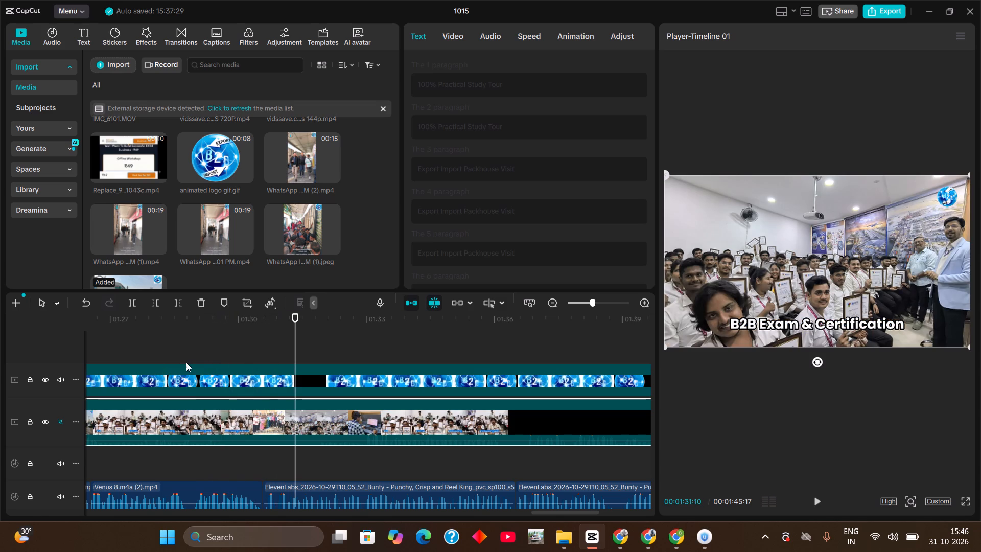
pyautogui.moveTo(267, 319); pyautogui.dragTo(334, 334)
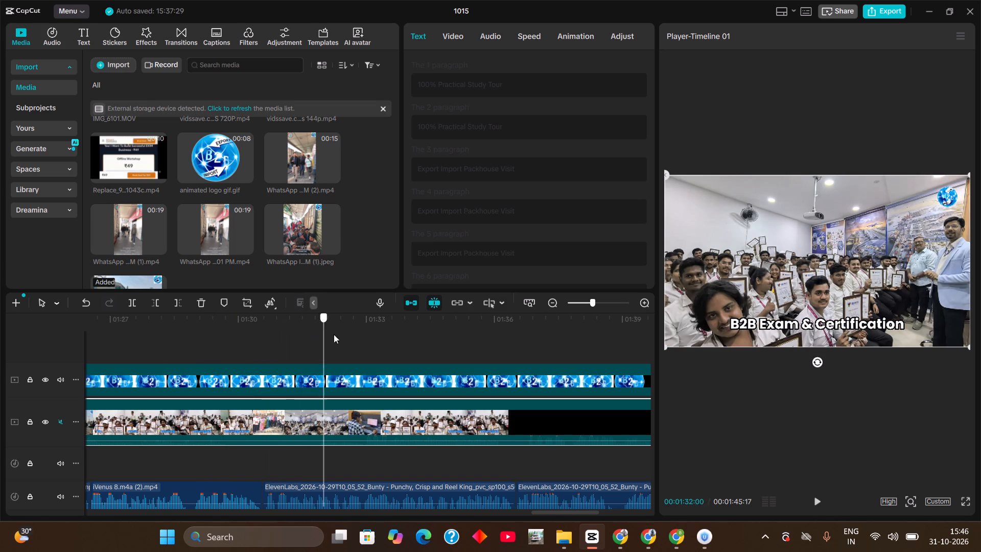
pyautogui.moveTo(334, 334); pyautogui.dragTo(338, 341)
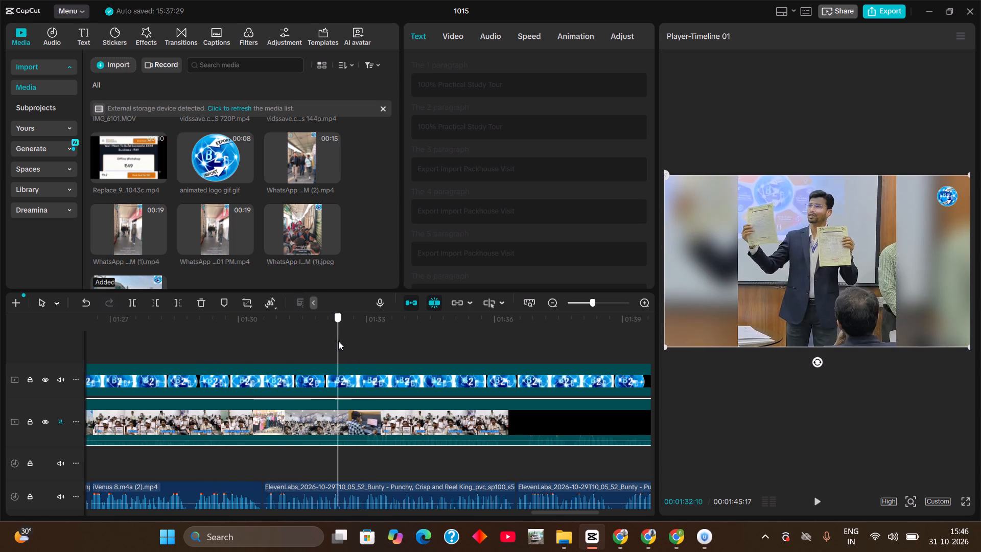
pyautogui.moveTo(338, 341); pyautogui.dragTo(262, 362)
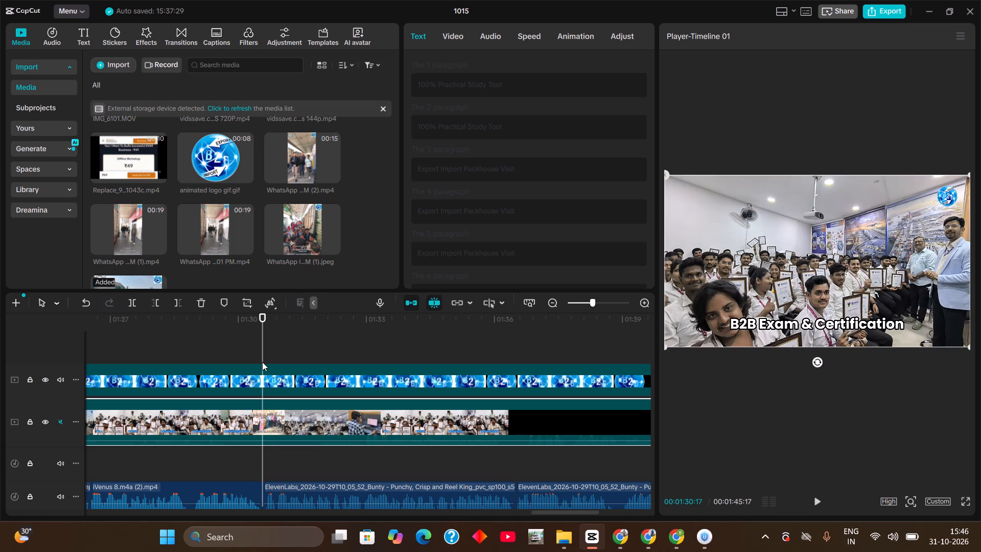
# Open the compound clip, examine the 1.3X and 2.9X videos under the B2B Exam & Certification title, and return to the main timeline.
pyautogui.doubleClick(286, 423)
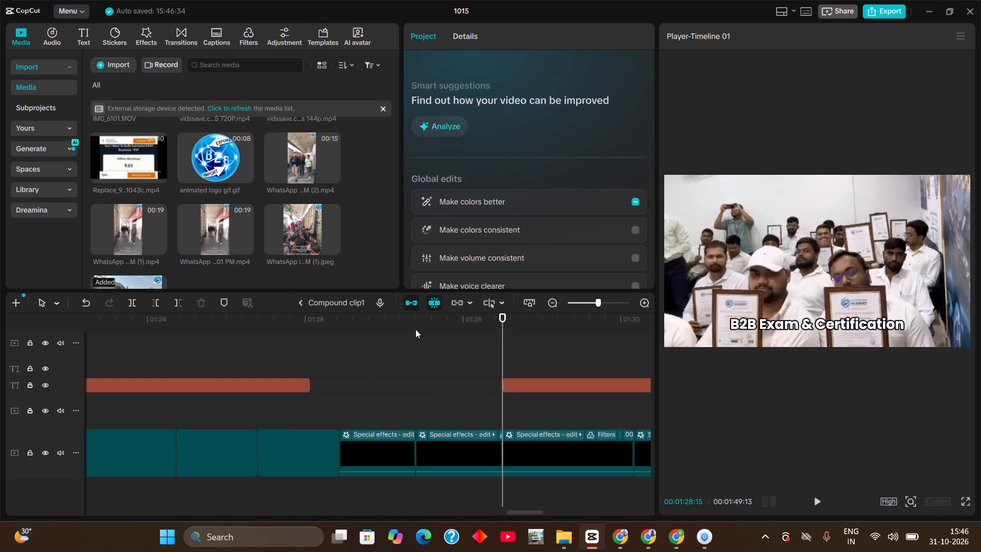
pyautogui.moveTo(502, 318); pyautogui.dragTo(551, 328)
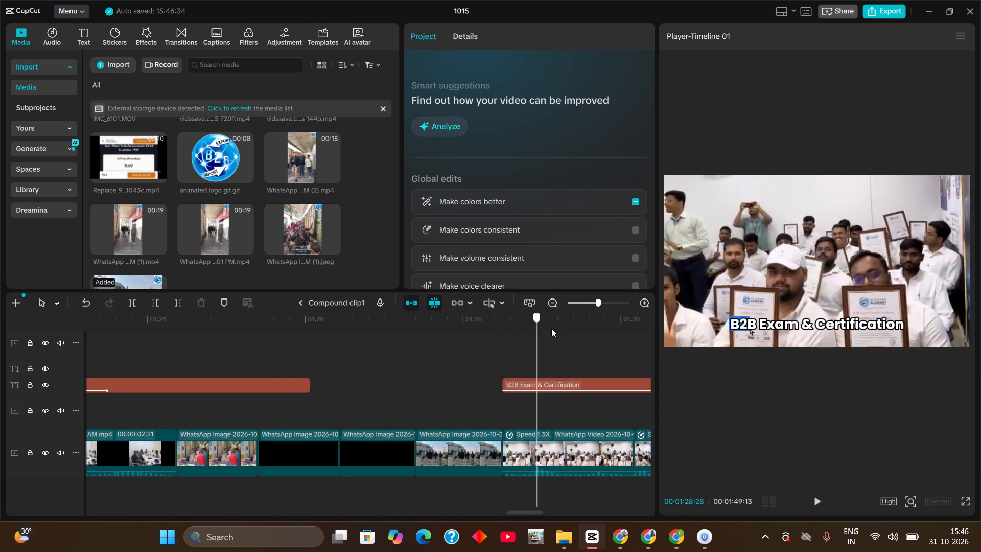
pyautogui.moveTo(551, 328); pyautogui.dragTo(651, 355)
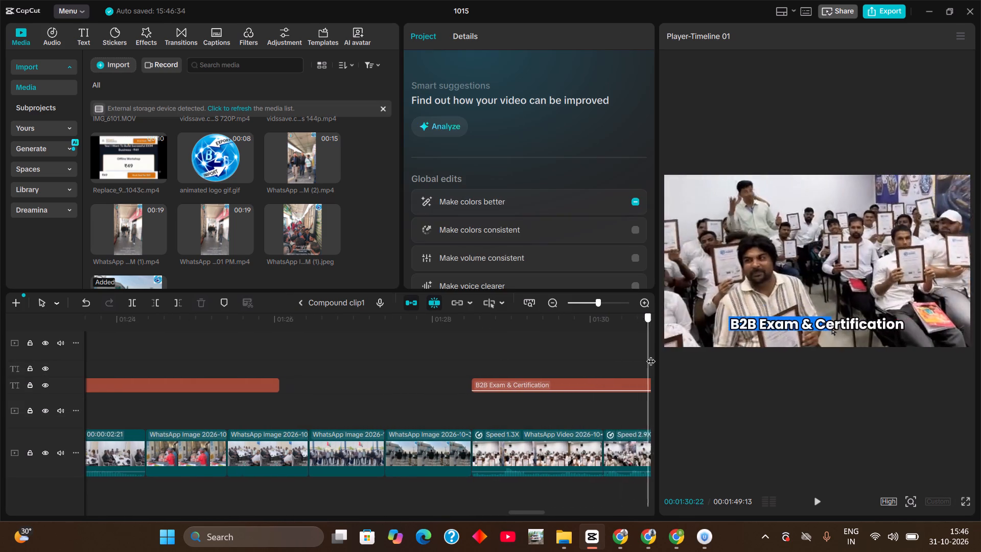
pyautogui.moveTo(651, 355); pyautogui.dragTo(477, 354)
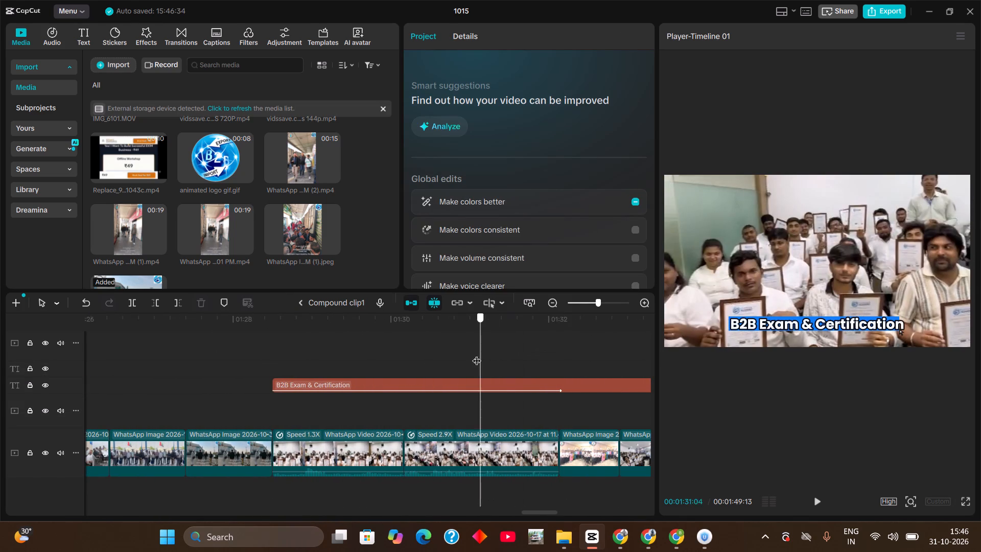
pyautogui.moveTo(477, 354); pyautogui.dragTo(436, 359)
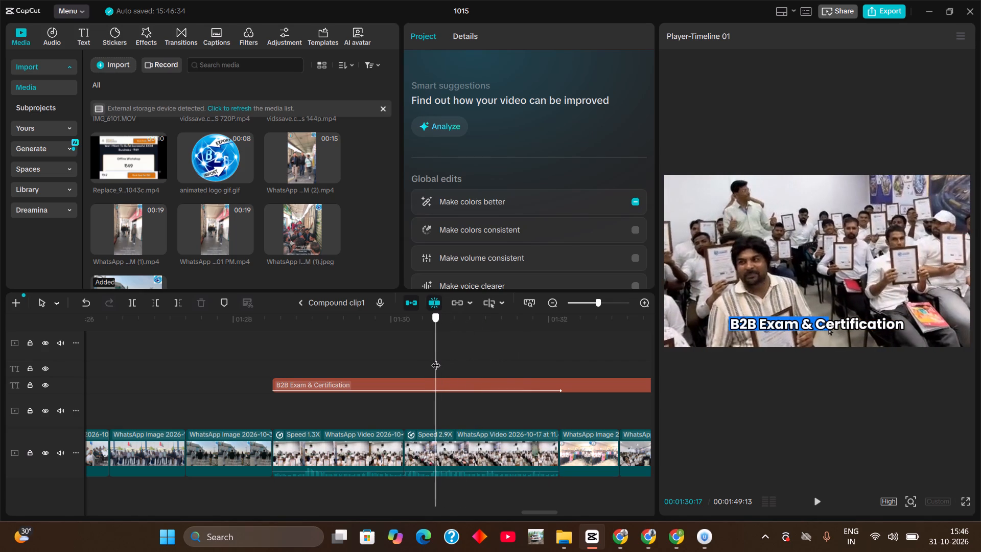
pyautogui.moveTo(436, 359); pyautogui.dragTo(436, 361)
pyautogui.moveTo(436, 361); pyautogui.dragTo(459, 363)
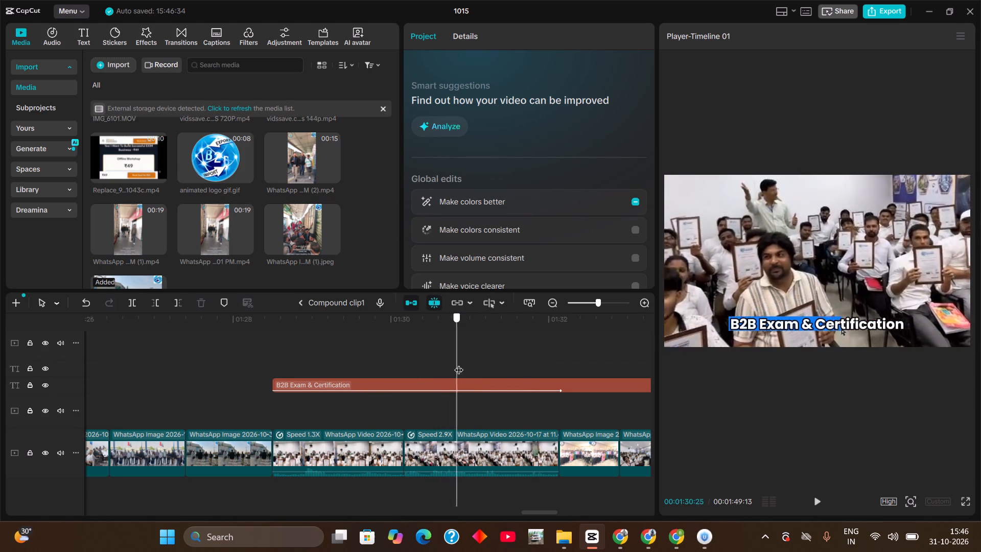
pyautogui.moveTo(459, 363); pyautogui.dragTo(554, 372)
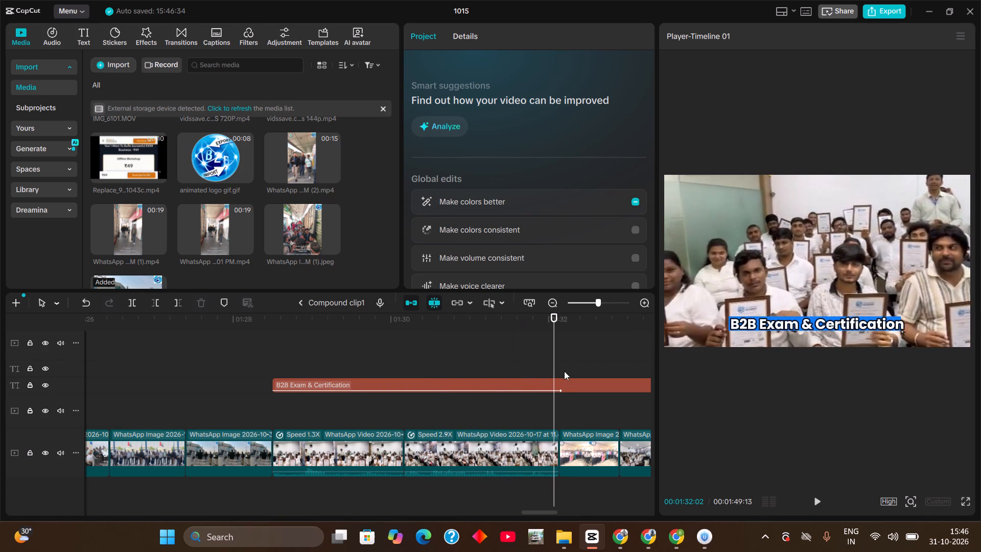
pyautogui.click(302, 302)
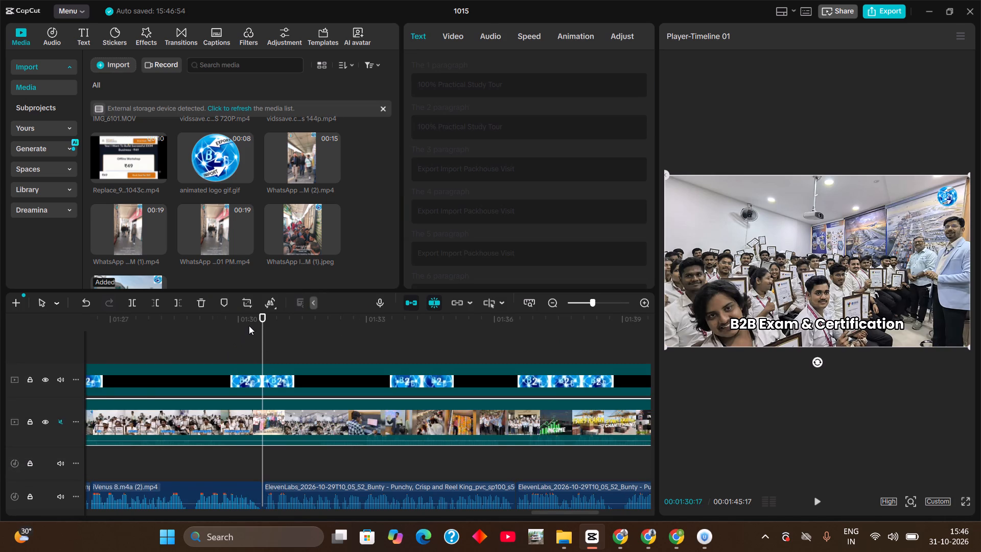
# Split the compound clip on the main timeline at 00:01:30:17, just before the ElevenLabs voice-over clip begins.
pyautogui.moveTo(249, 326); pyautogui.dragTo(135, 342)
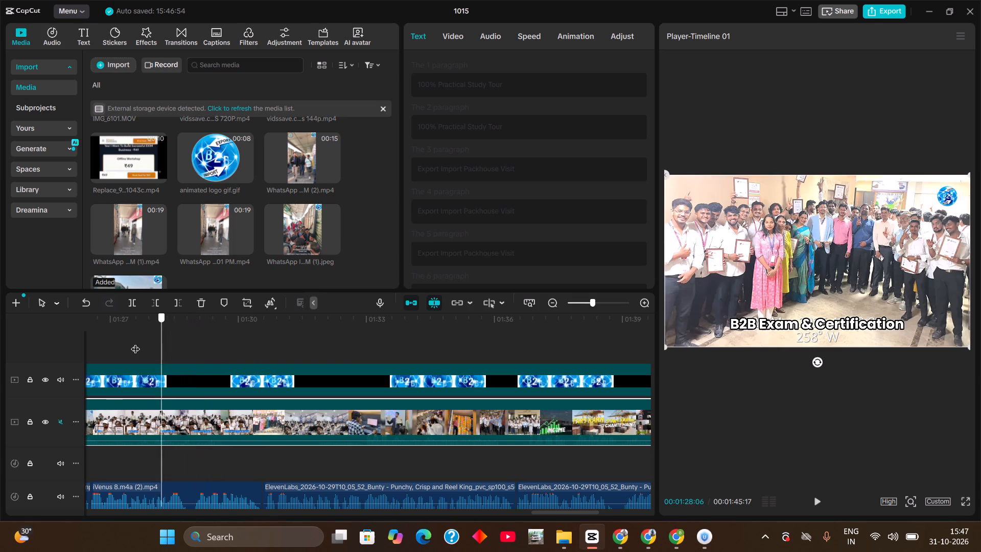
pyautogui.moveTo(135, 342); pyautogui.dragTo(30, 339)
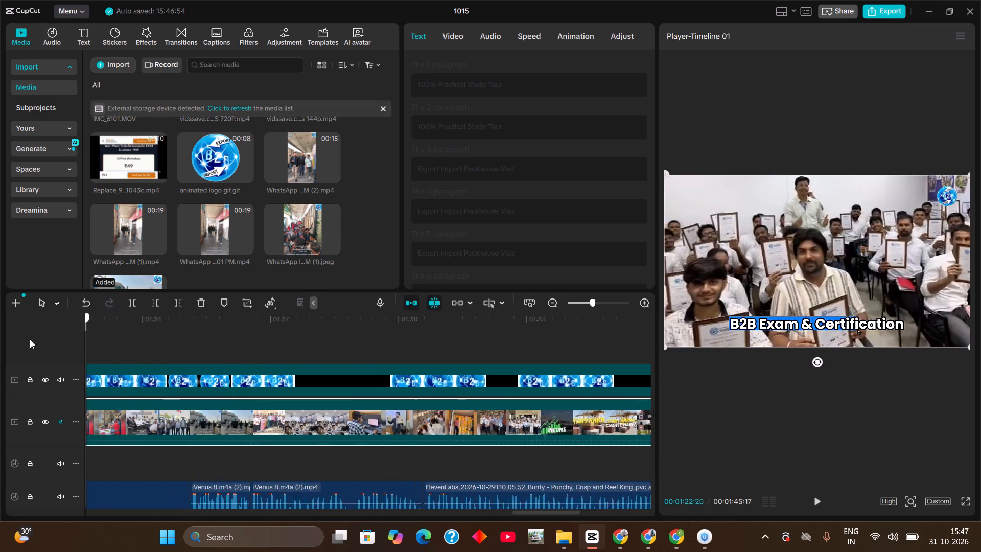
pyautogui.moveTo(30, 339); pyautogui.dragTo(416, 358)
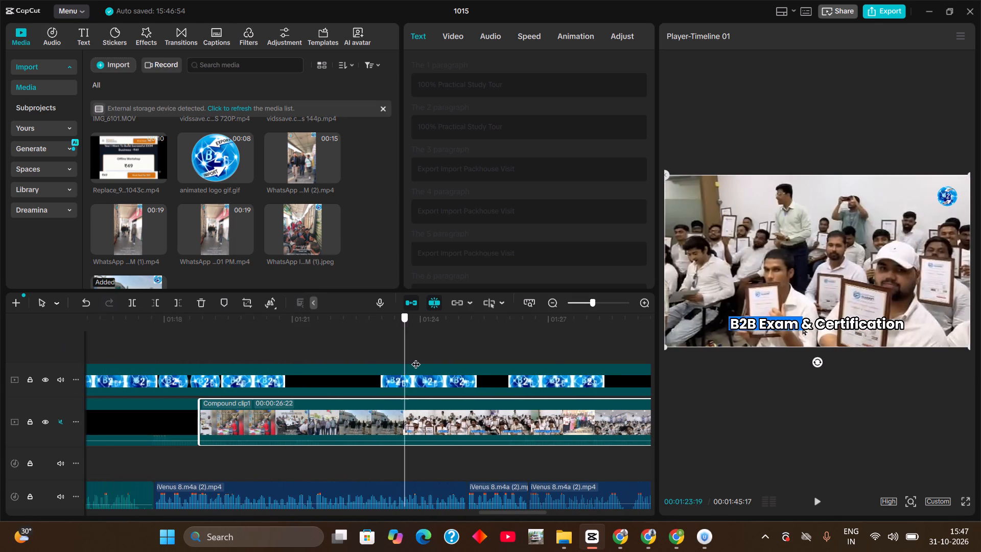
pyautogui.moveTo(416, 358); pyautogui.dragTo(500, 367)
pyautogui.press('space')
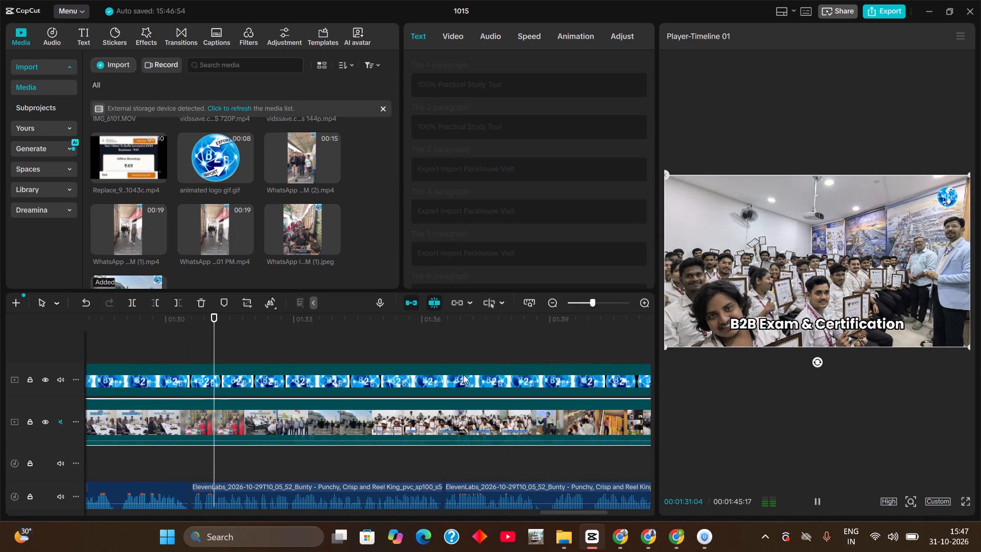
pyautogui.press('space')
pyautogui.moveTo(190, 324); pyautogui.dragTo(191, 330)
pyautogui.click(206, 435)
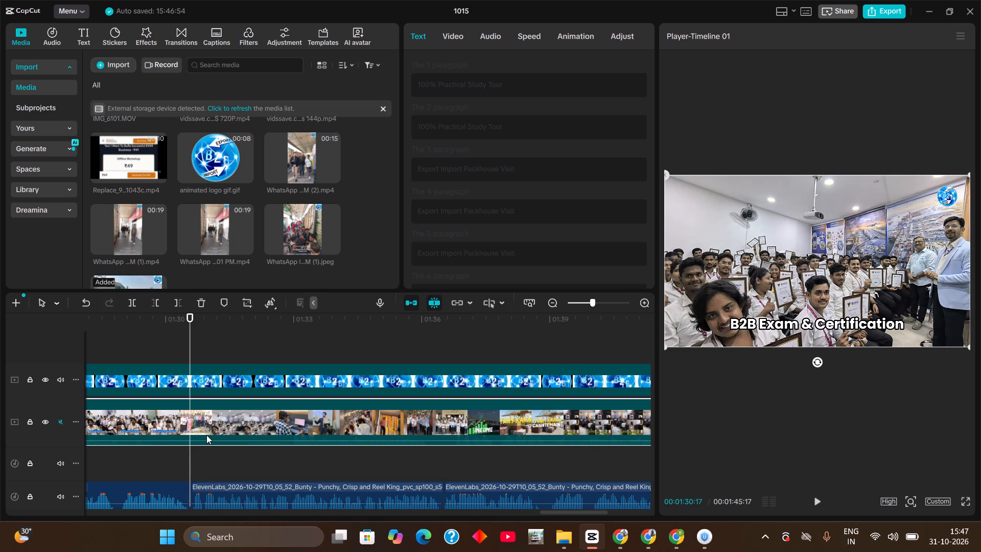
pyautogui.hotkey('ctrl', 'b')
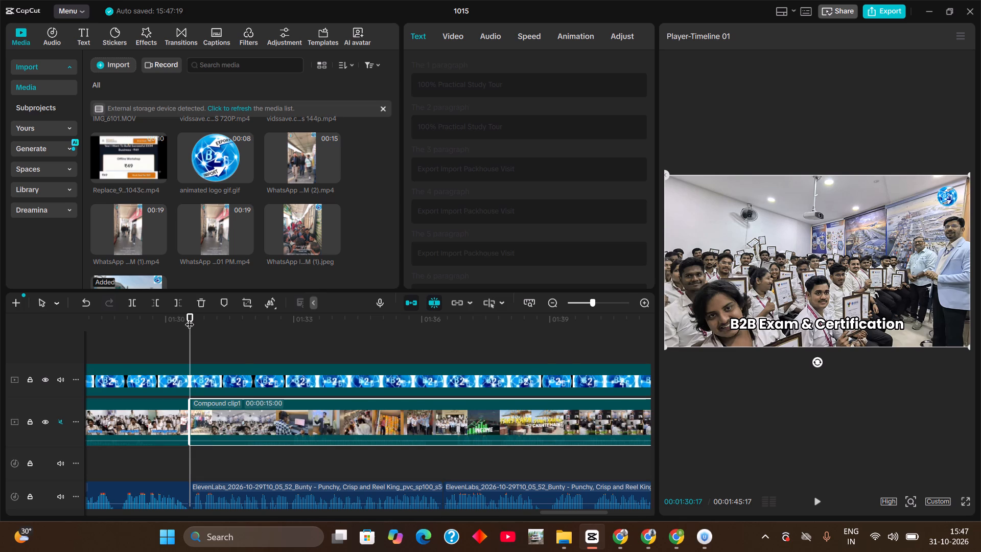
# Scrub and play the footage around and after the new cut, from about 01:30 to 01:38, checking it against the voice-over.
pyautogui.moveTo(190, 318); pyautogui.dragTo(257, 327)
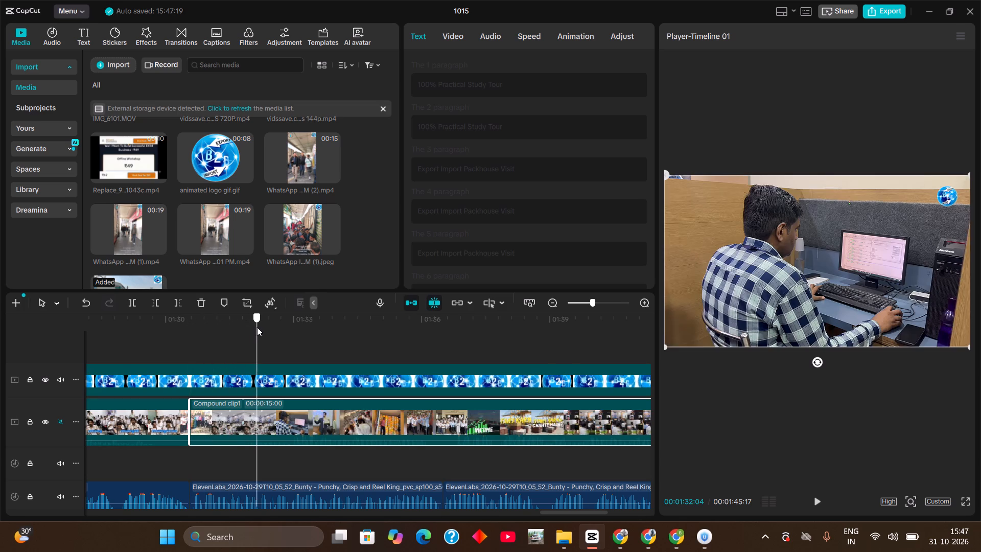
pyautogui.moveTo(257, 327); pyautogui.dragTo(181, 337)
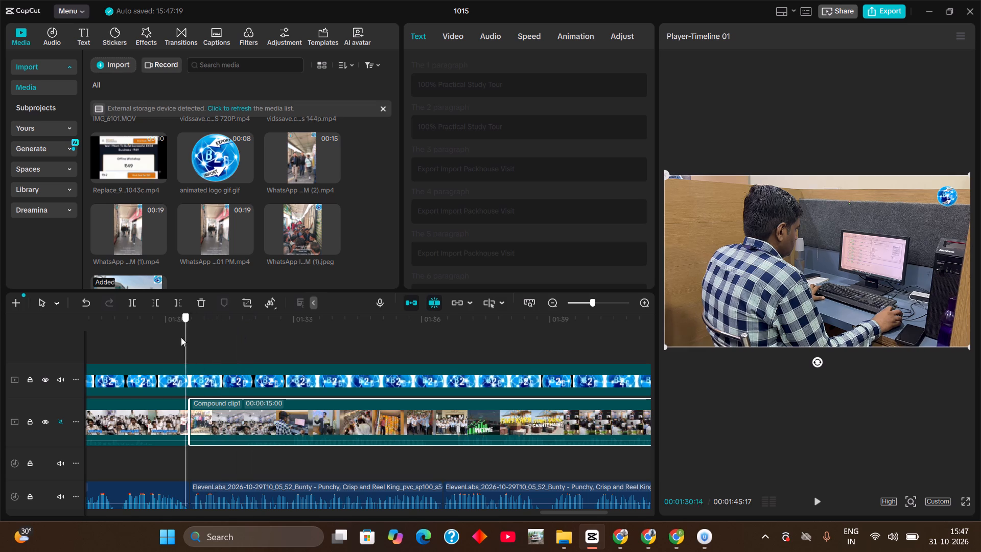
pyautogui.moveTo(181, 337); pyautogui.dragTo(262, 338)
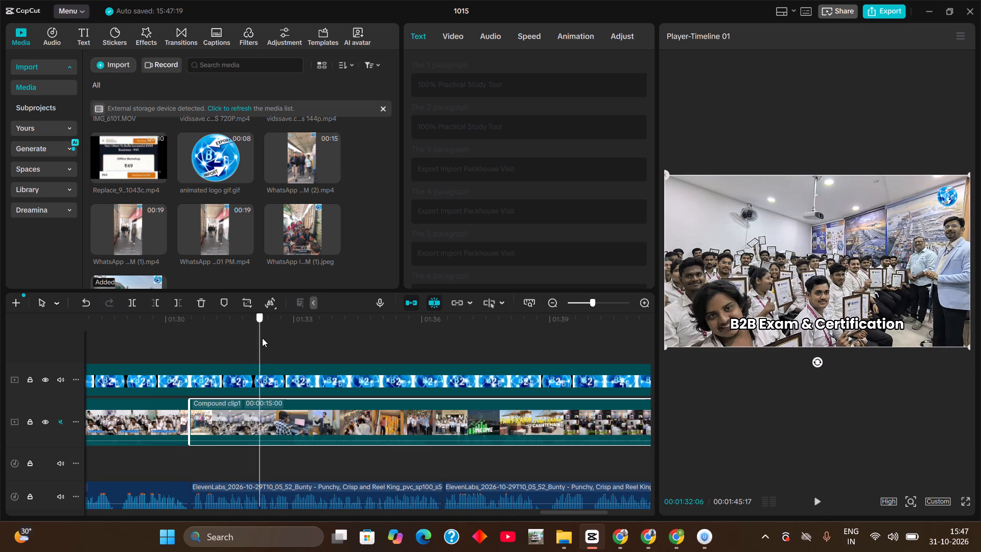
pyautogui.moveTo(262, 338); pyautogui.dragTo(186, 354)
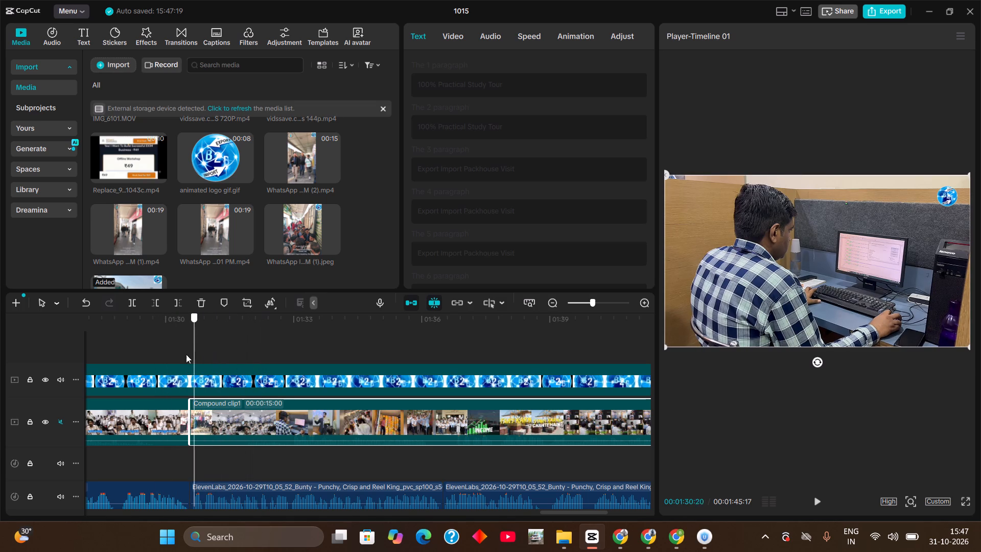
pyautogui.moveTo(186, 354); pyautogui.dragTo(223, 349)
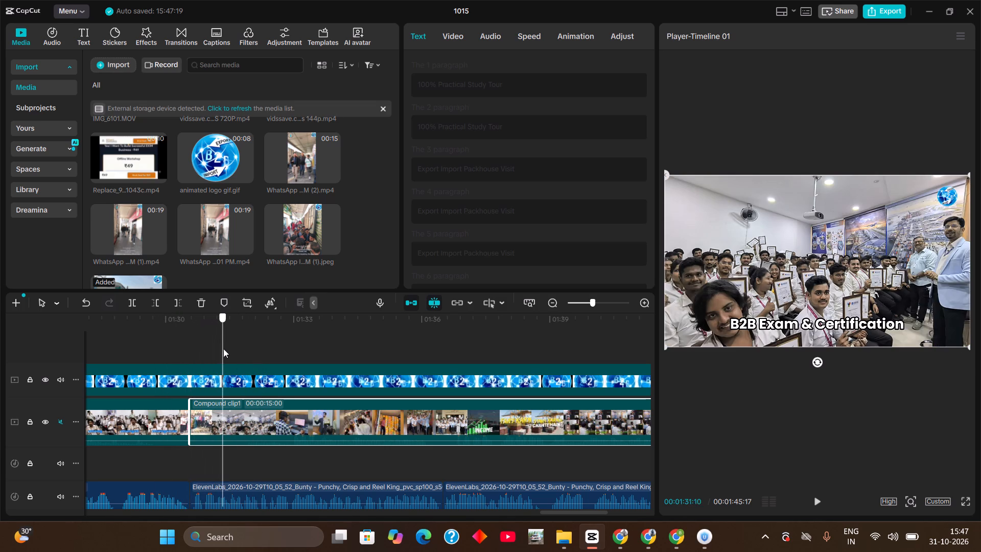
pyautogui.moveTo(223, 349); pyautogui.dragTo(275, 348)
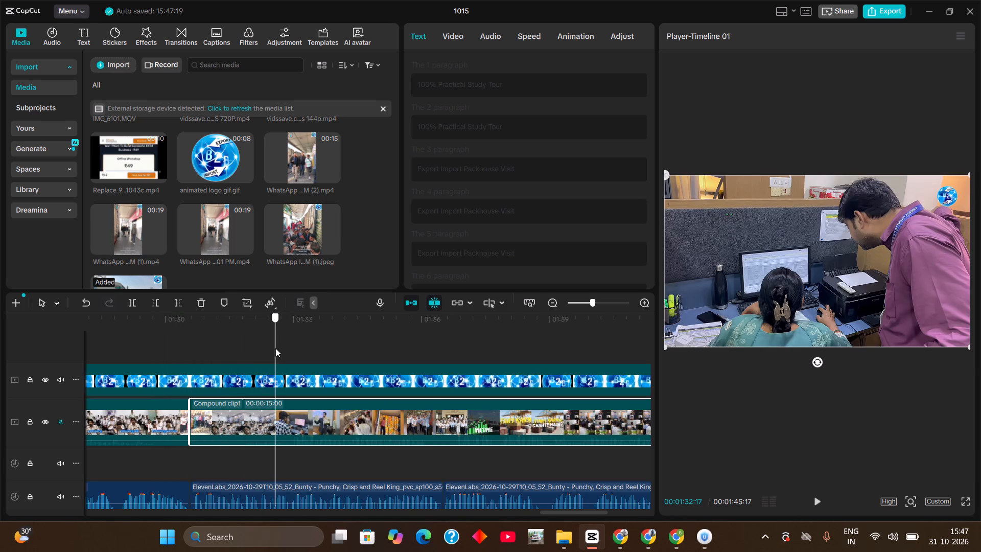
pyautogui.moveTo(275, 348); pyautogui.dragTo(155, 358)
pyautogui.press('space')
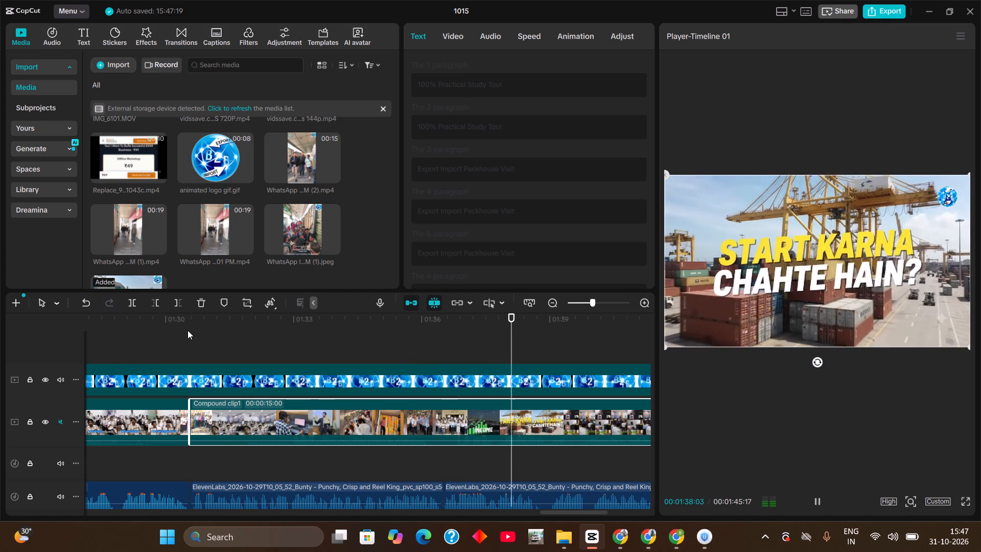
pyautogui.press('space')
pyautogui.moveTo(195, 328); pyautogui.dragTo(261, 337)
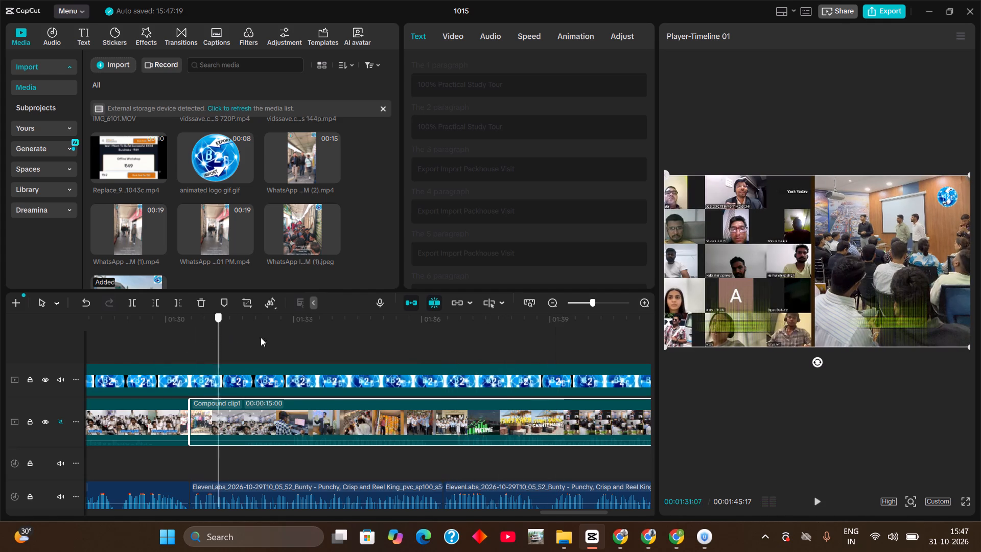
pyautogui.moveTo(261, 337); pyautogui.dragTo(303, 349)
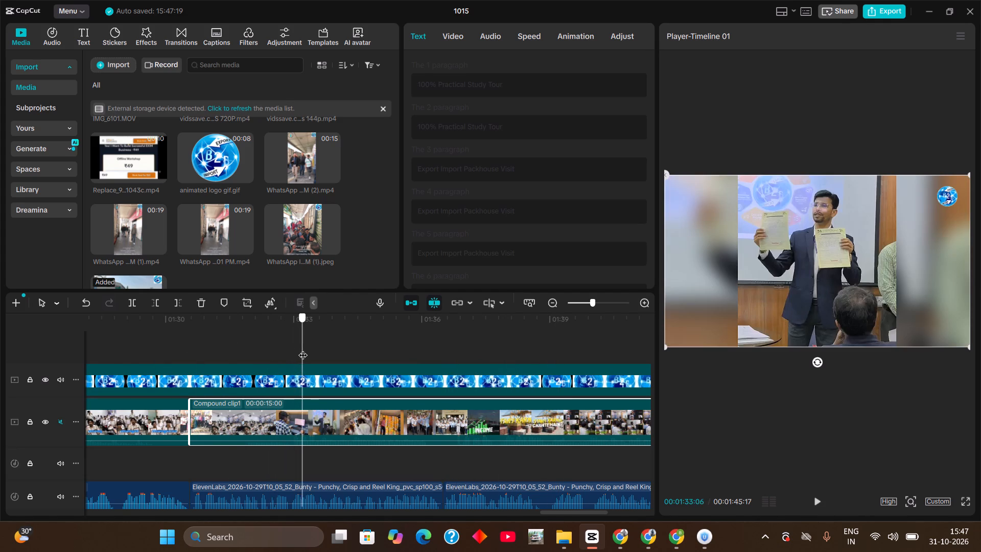
pyautogui.moveTo(303, 349); pyautogui.dragTo(305, 348)
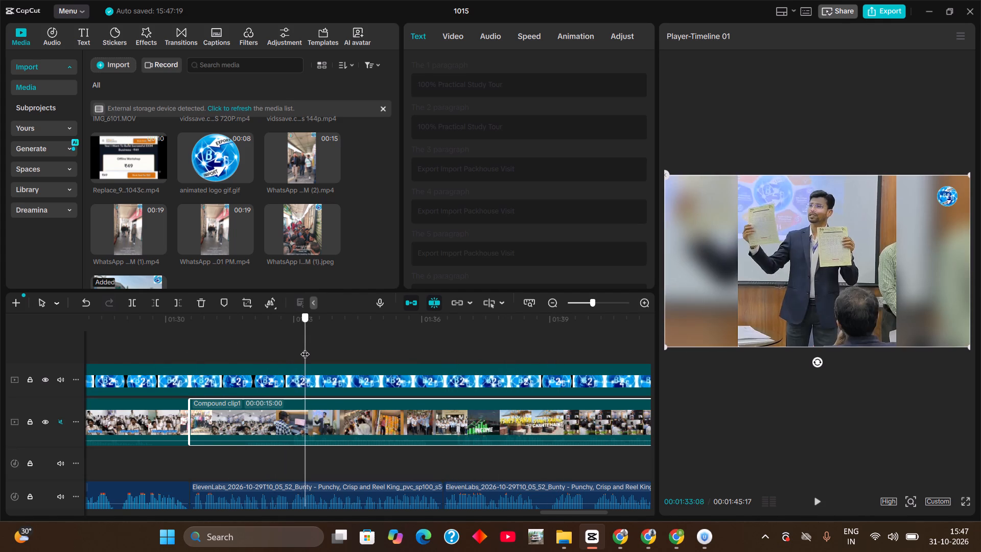
# Replay the B2B Exam & Certification section between about 01:25 and 01:30, examining the footage leading up to the cut.
pyautogui.moveTo(305, 348); pyautogui.dragTo(151, 372)
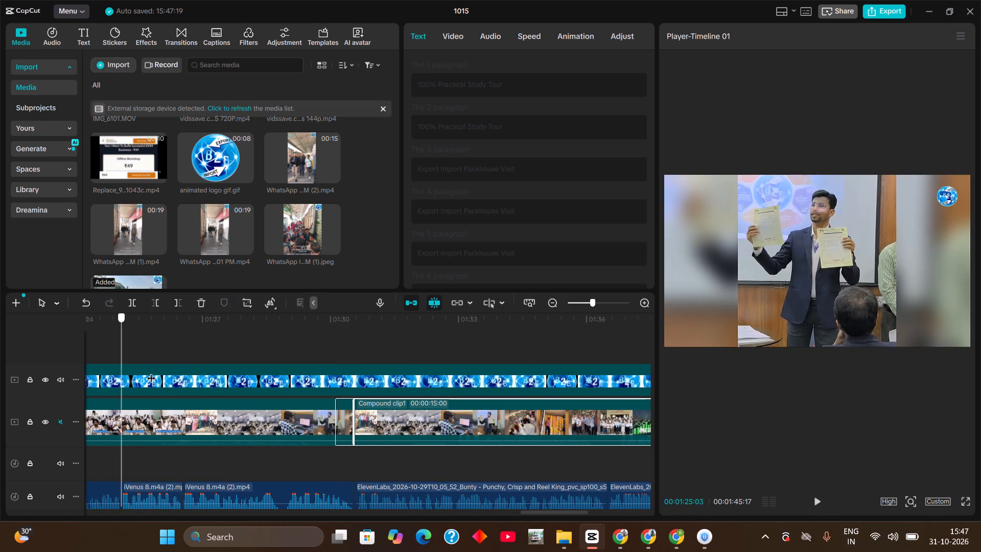
pyautogui.moveTo(151, 372); pyautogui.dragTo(166, 370)
pyautogui.press('space')
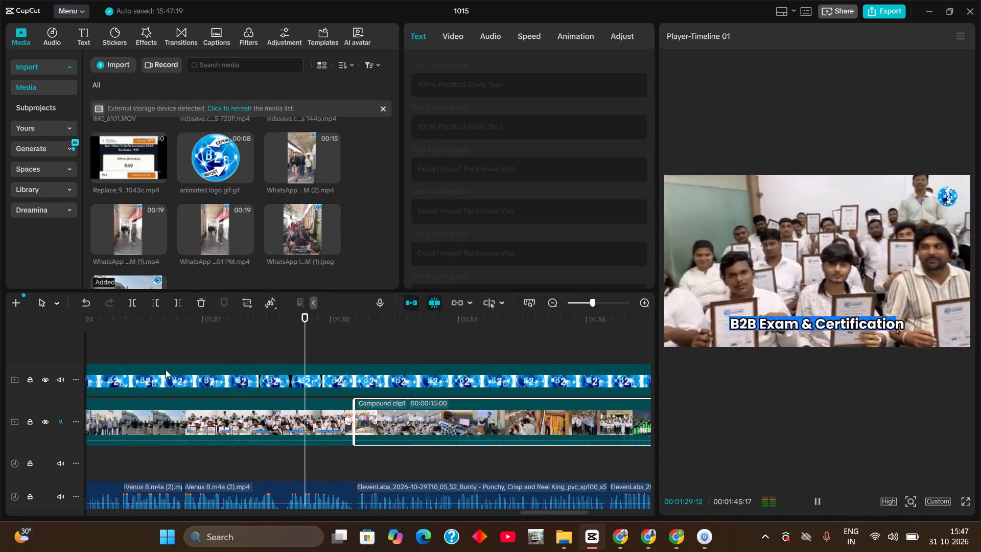
pyautogui.press('space')
pyautogui.press('space')
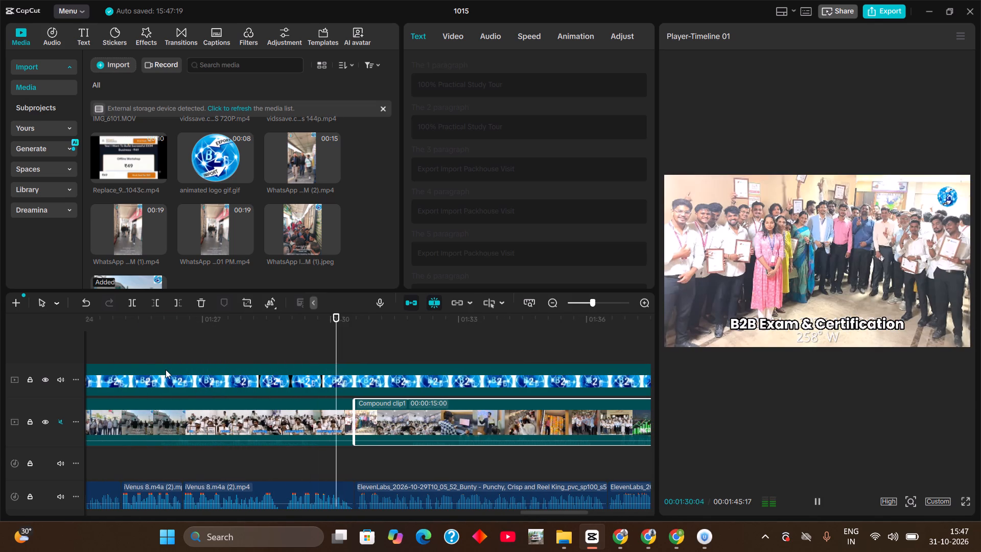
pyautogui.press('space')
pyautogui.moveTo(268, 325); pyautogui.dragTo(285, 329)
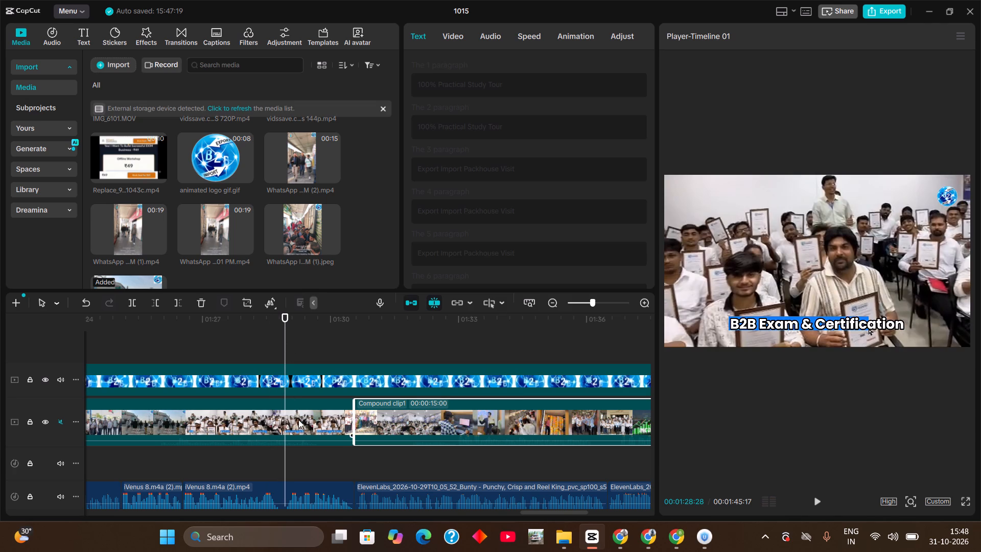
pyautogui.click(196, 326)
pyautogui.moveTo(196, 326); pyautogui.dragTo(130, 336)
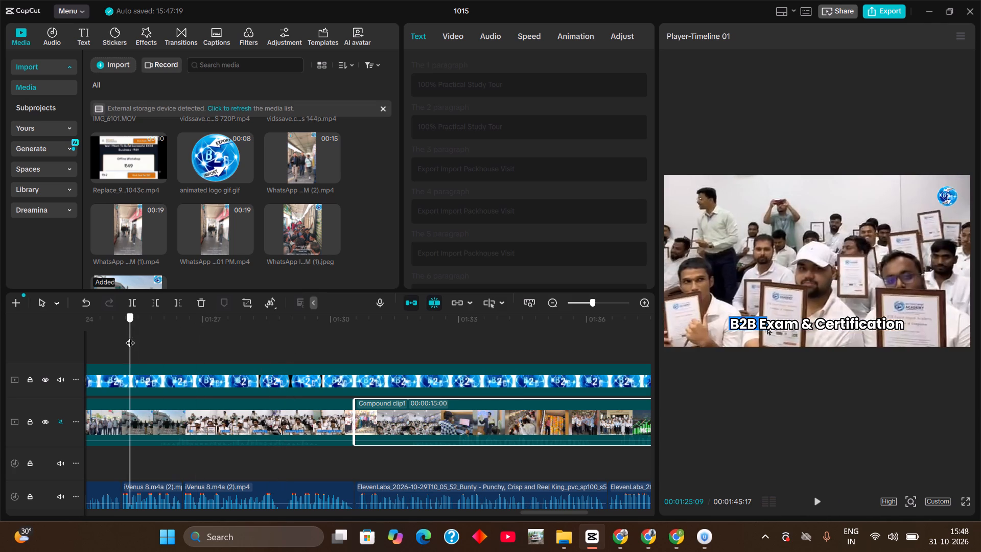
pyautogui.moveTo(130, 336); pyautogui.dragTo(189, 344)
pyautogui.press('space')
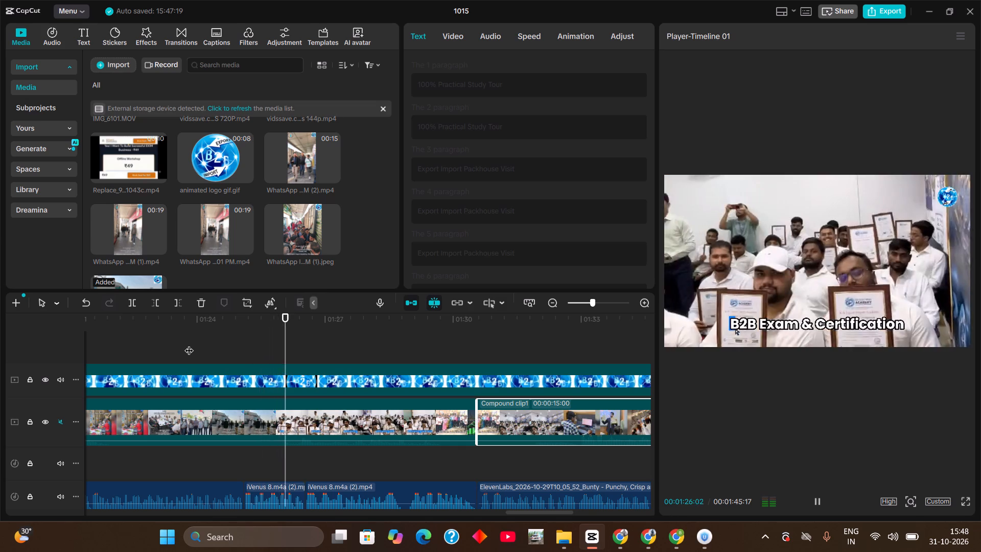
pyautogui.press('space')
# Replay the timeline from about 01:23, checking the Dubai Real Market updates footage leading into the B2B Exam & Certification section.
pyautogui.click(161, 334)
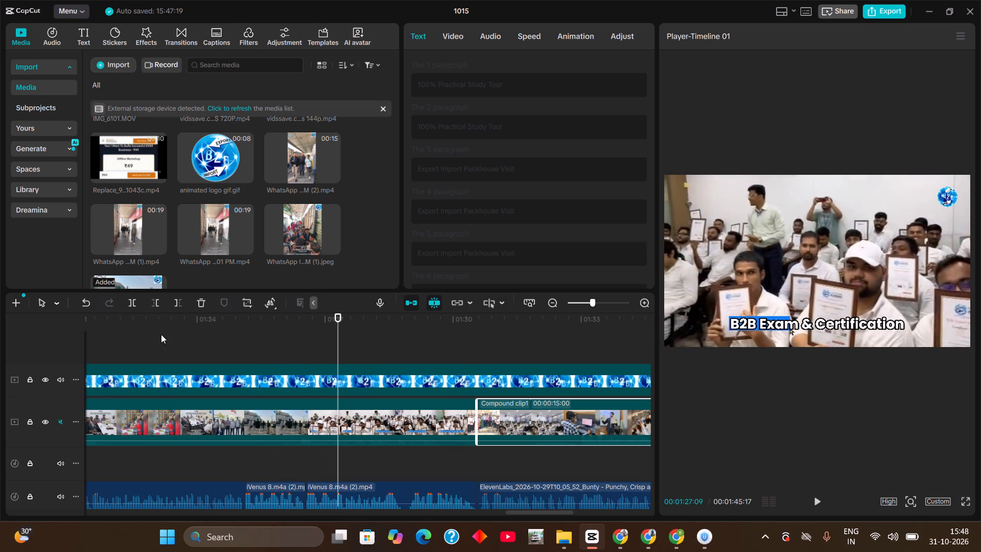
pyautogui.click(163, 323)
pyautogui.press('space')
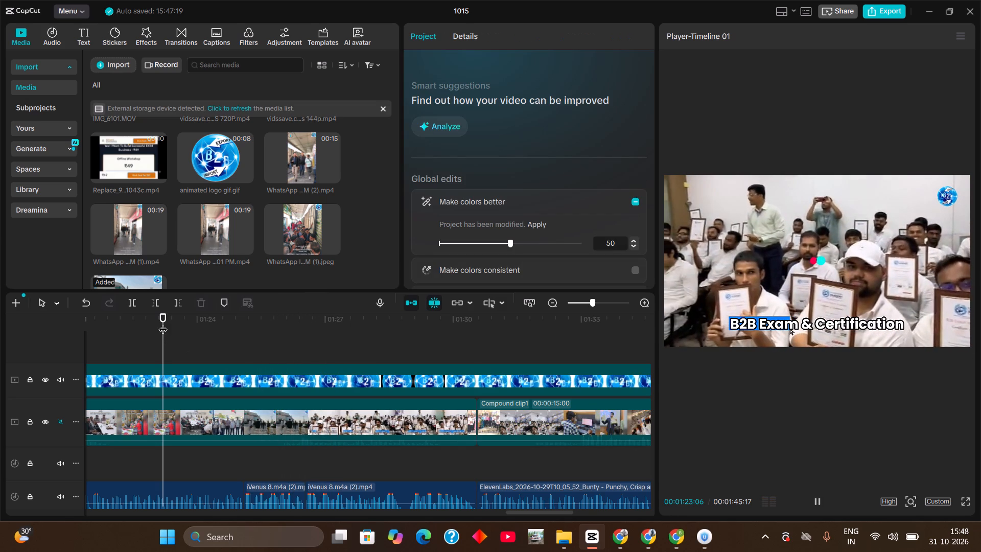
pyautogui.moveTo(163, 323); pyautogui.dragTo(174, 324)
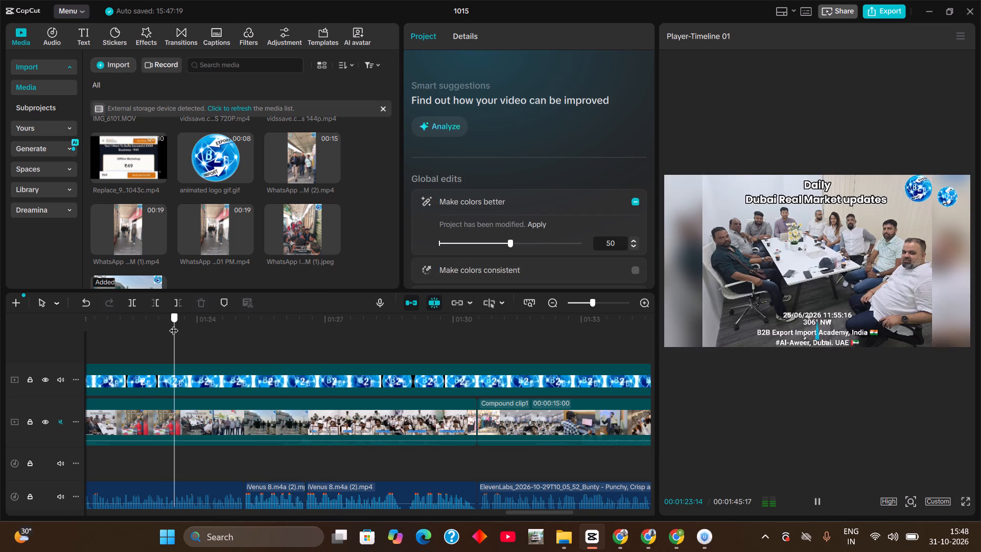
pyautogui.moveTo(174, 324); pyautogui.dragTo(165, 328)
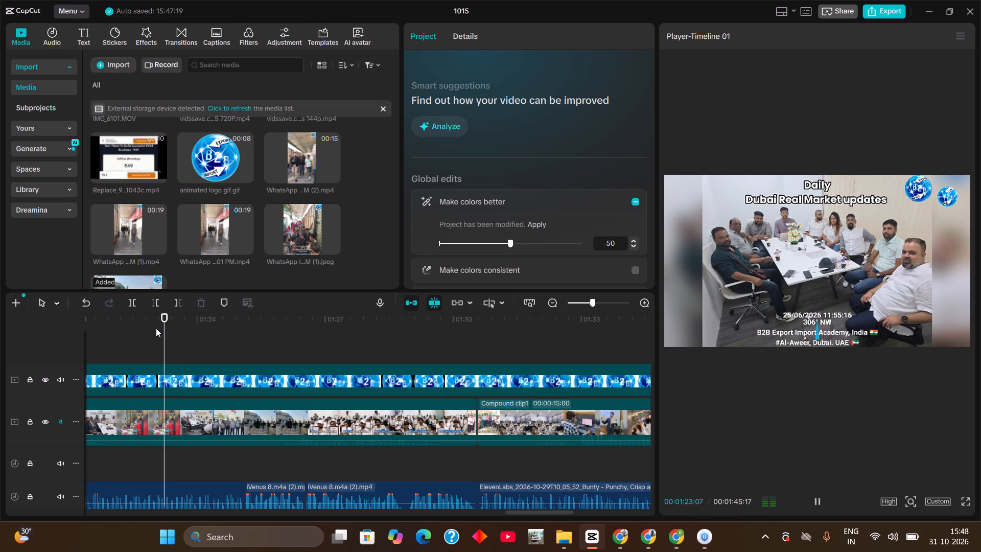
pyautogui.click(156, 328)
pyautogui.press('space')
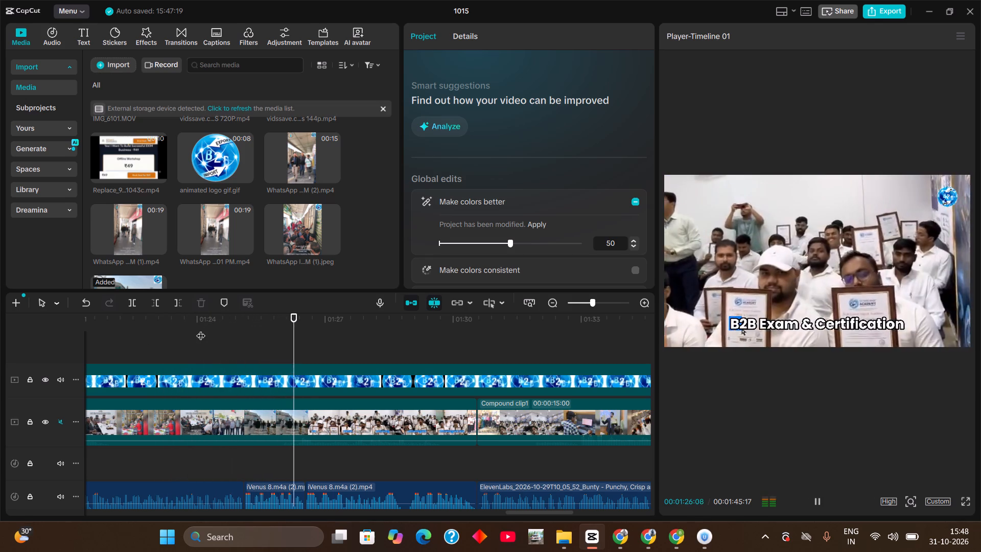
pyautogui.press('space')
pyautogui.click(156, 327)
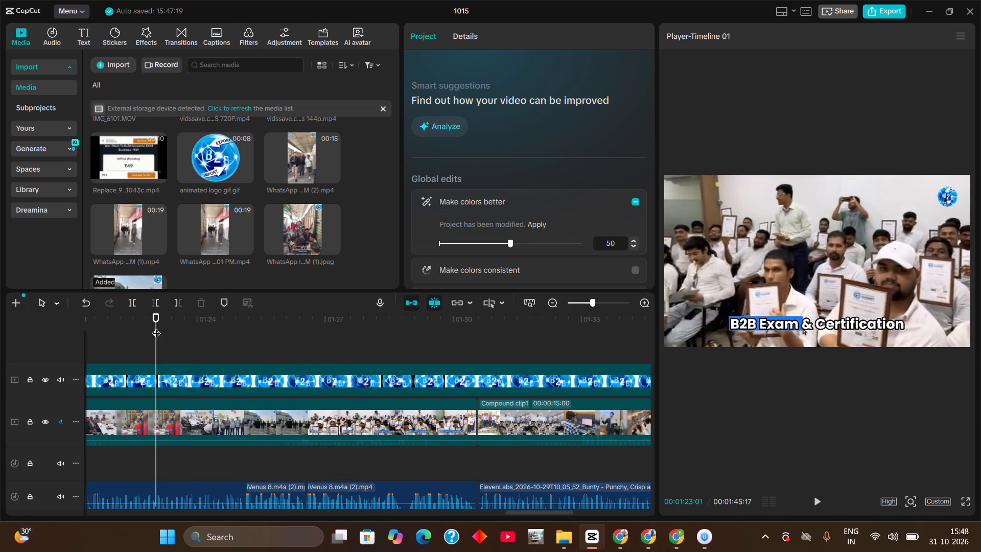
pyautogui.press('space')
pyautogui.press('space')
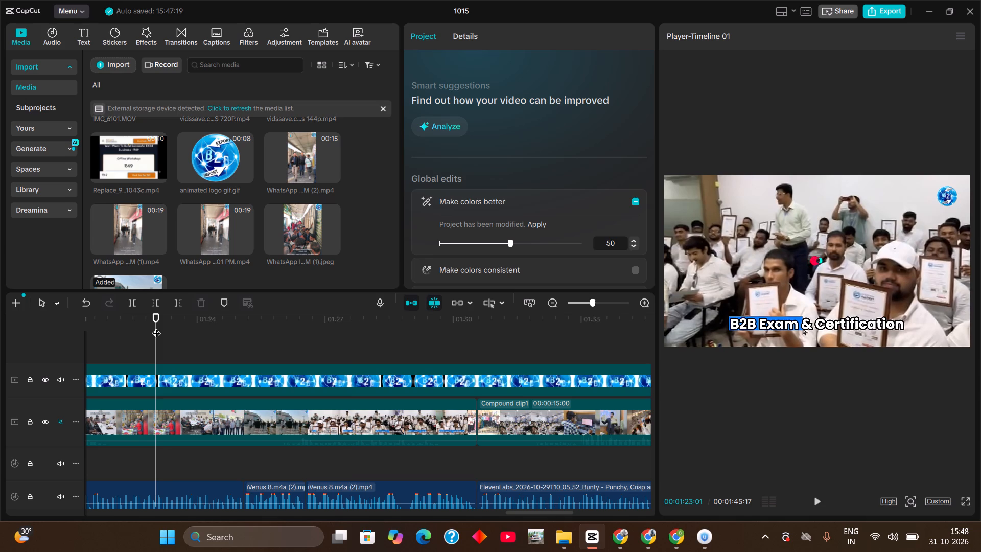
pyautogui.press('space')
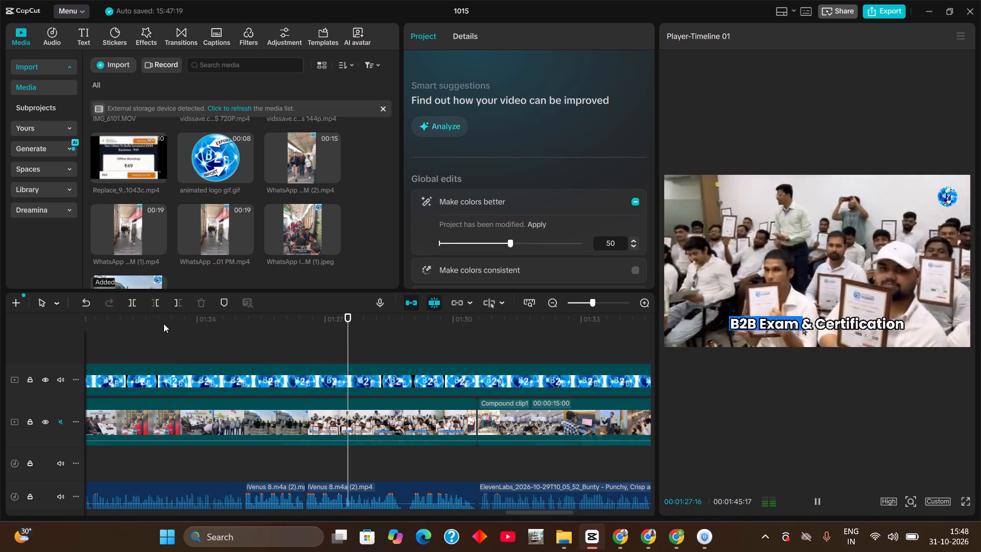
# Recheck the change from the Dubai group footage to B2B Exam & Certification in short playbacks, stopping at 00:01:26:03.
pyautogui.click(293, 322)
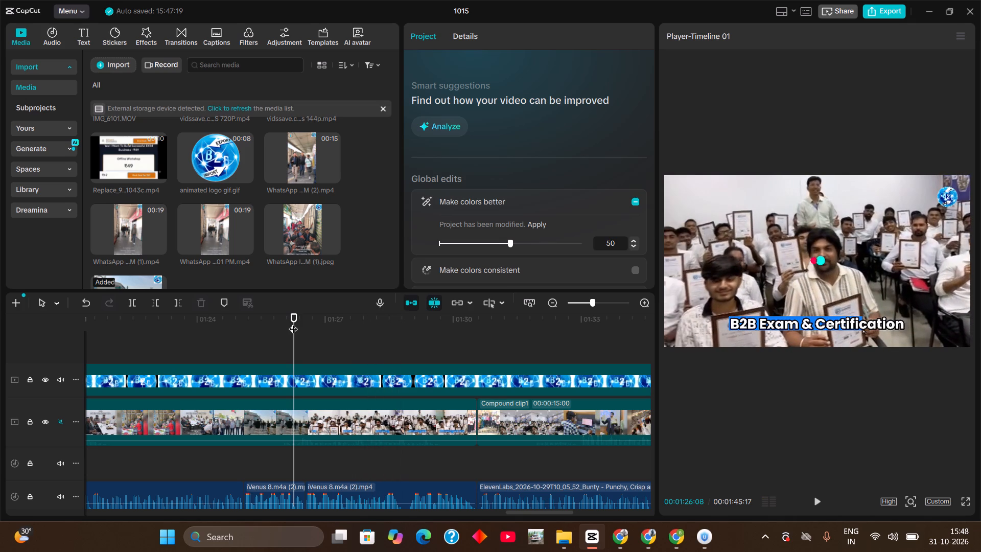
pyautogui.moveTo(293, 323); pyautogui.dragTo(147, 342)
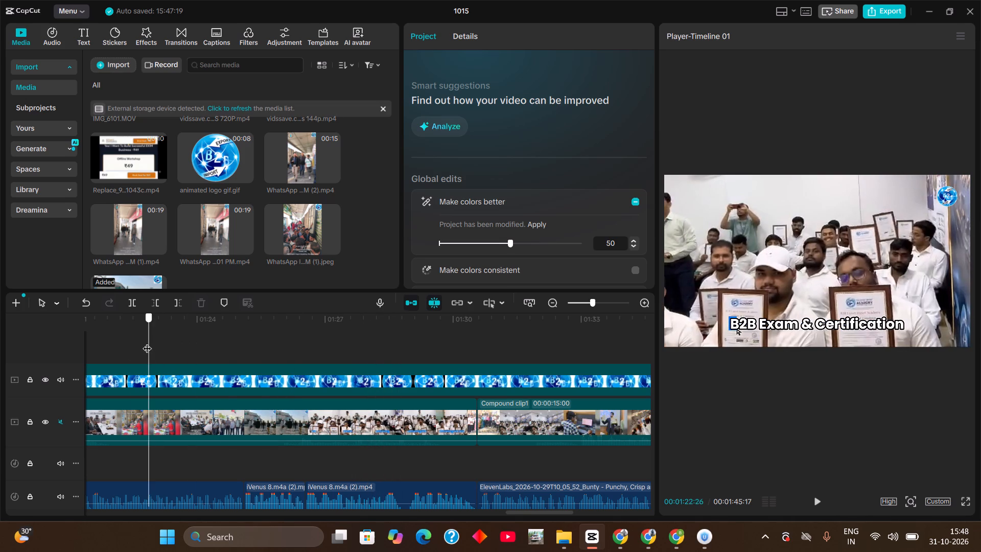
pyautogui.moveTo(147, 342); pyautogui.dragTo(203, 357)
pyautogui.press('space')
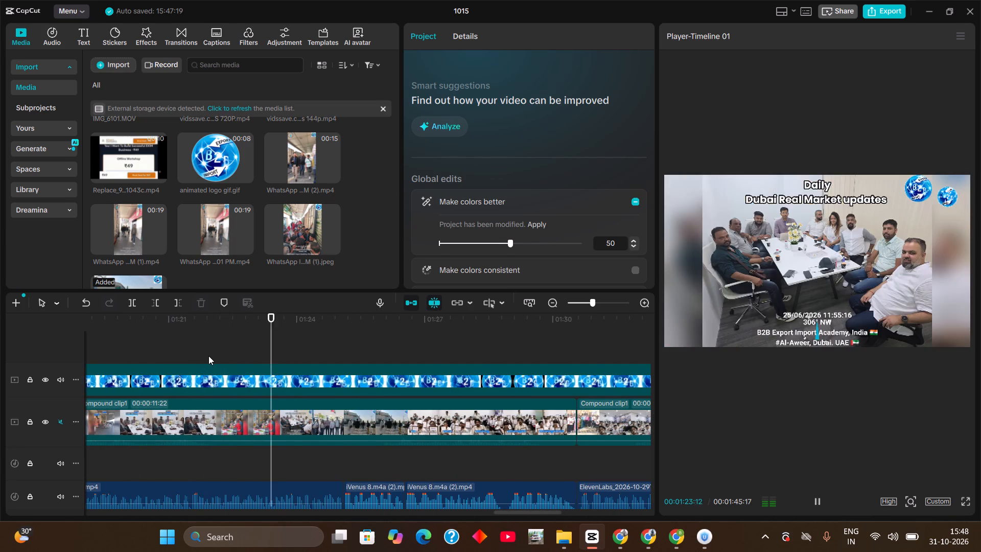
pyautogui.press('space')
pyautogui.press('space')
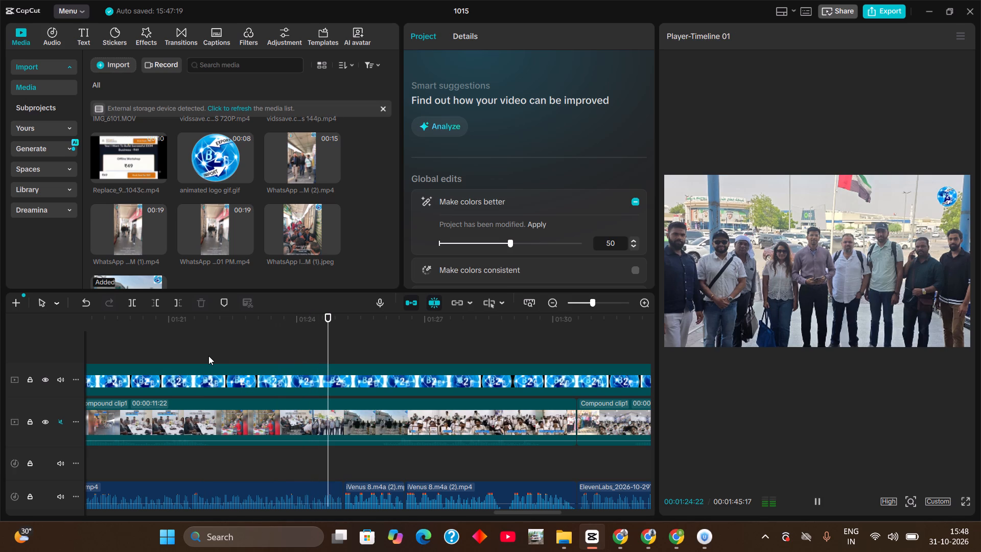
pyautogui.press('space')
pyautogui.press('space')
pyautogui.press('space')
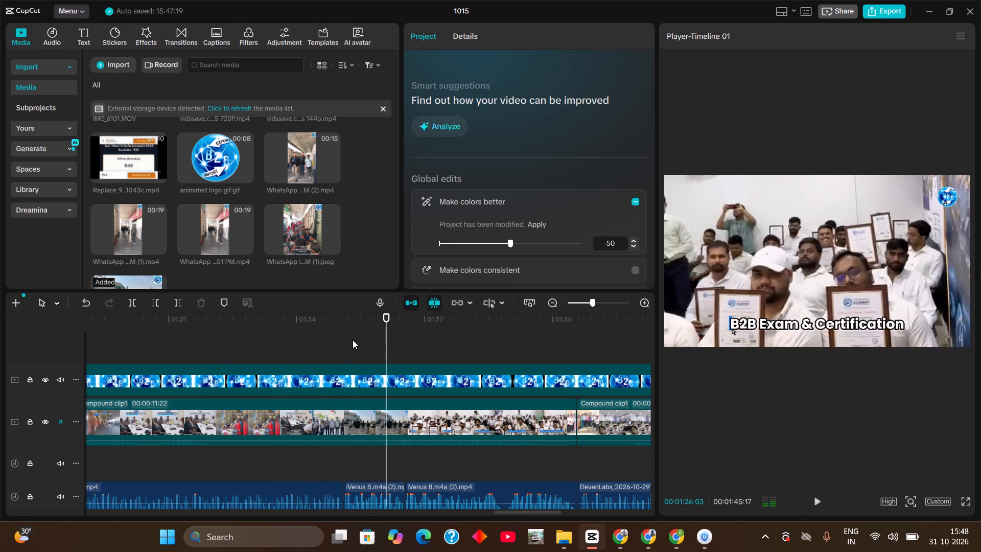
# Replay the change from the Dubai group footage to B2B Exam & Certification, between about 01:24 and 01:27.
pyautogui.click(321, 324)
pyautogui.press('space')
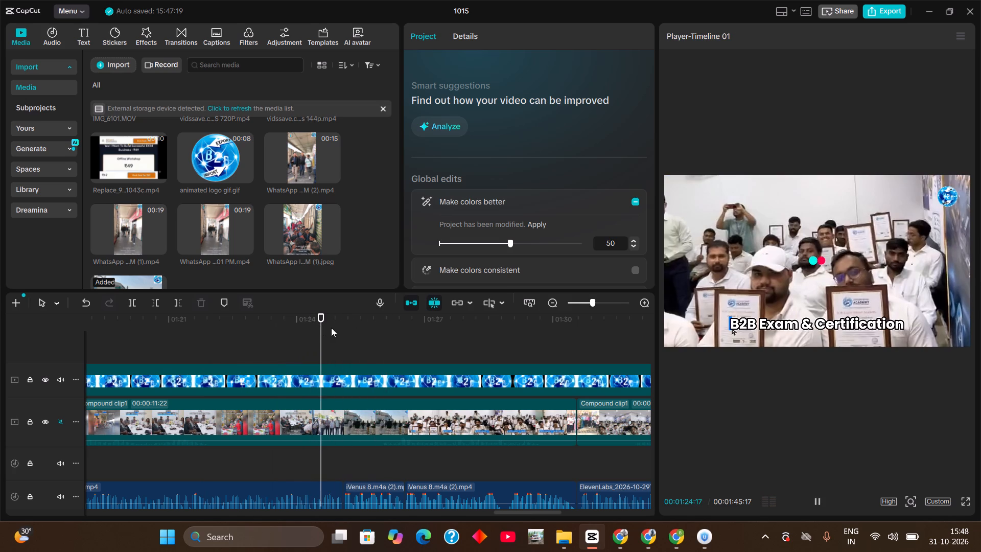
pyautogui.click(331, 328)
pyautogui.press('space')
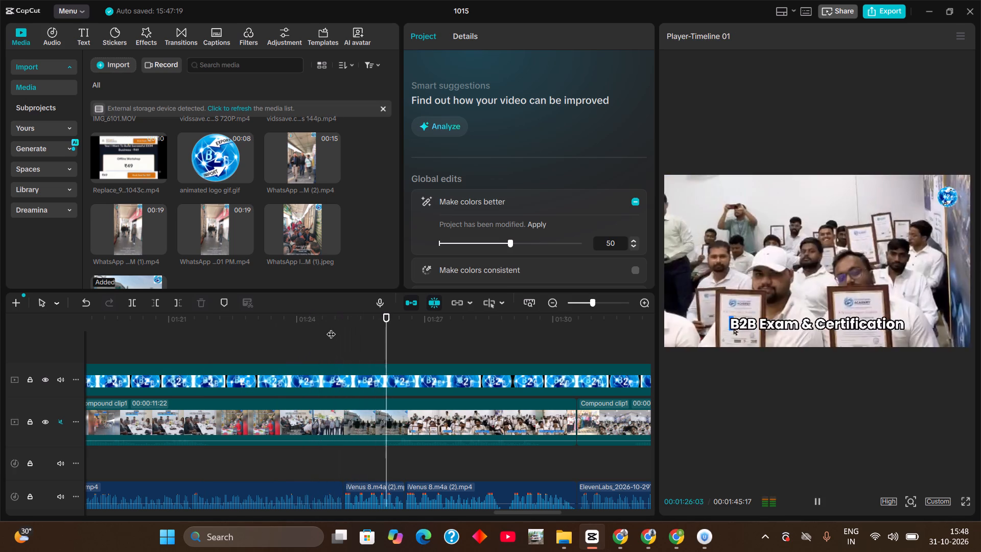
pyautogui.press('space')
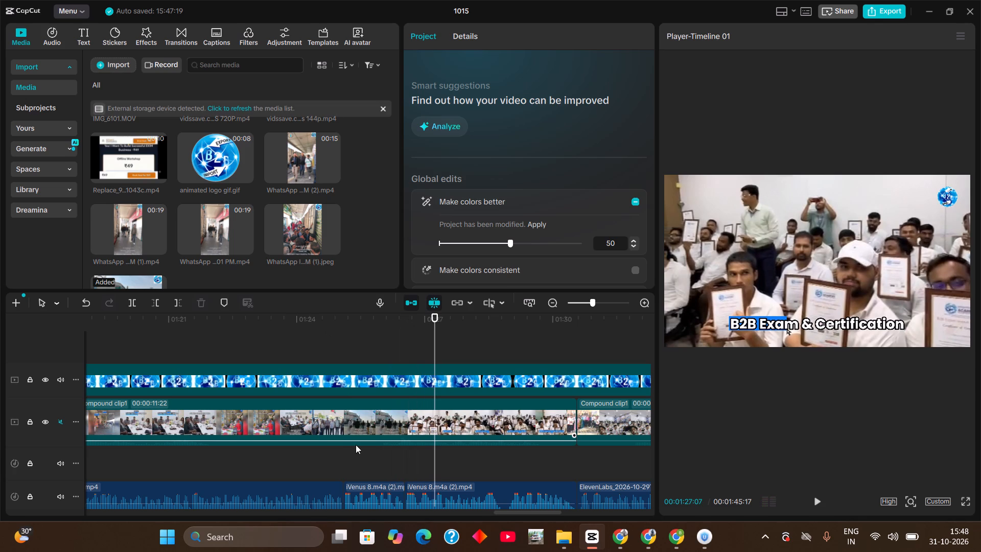
# Select all audio clips from about 01:25 to the end and shift them together to start at 00:01:26:02, where the B2B Exam & Certification footage begins.
pyautogui.moveTo(360, 457); pyautogui.dragTo(692, 551)
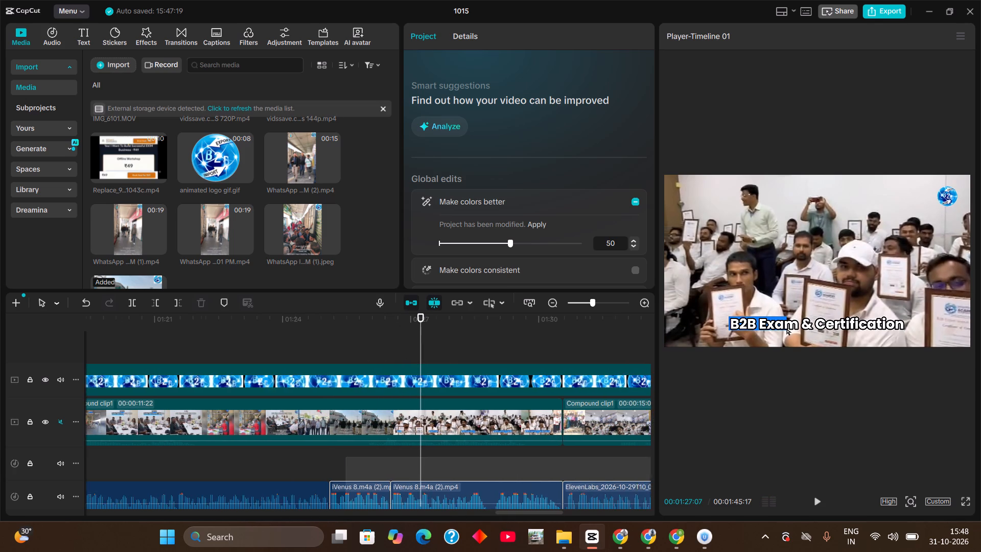
pyautogui.moveTo(692, 551); pyautogui.dragTo(553, 551)
pyautogui.moveTo(127, 315); pyautogui.dragTo(44, 328)
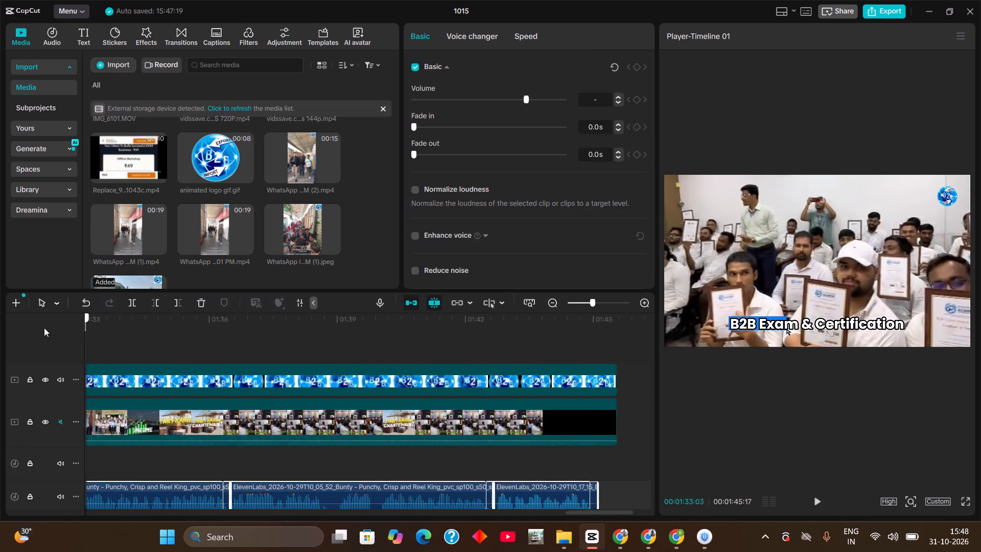
pyautogui.moveTo(44, 328); pyautogui.dragTo(307, 367)
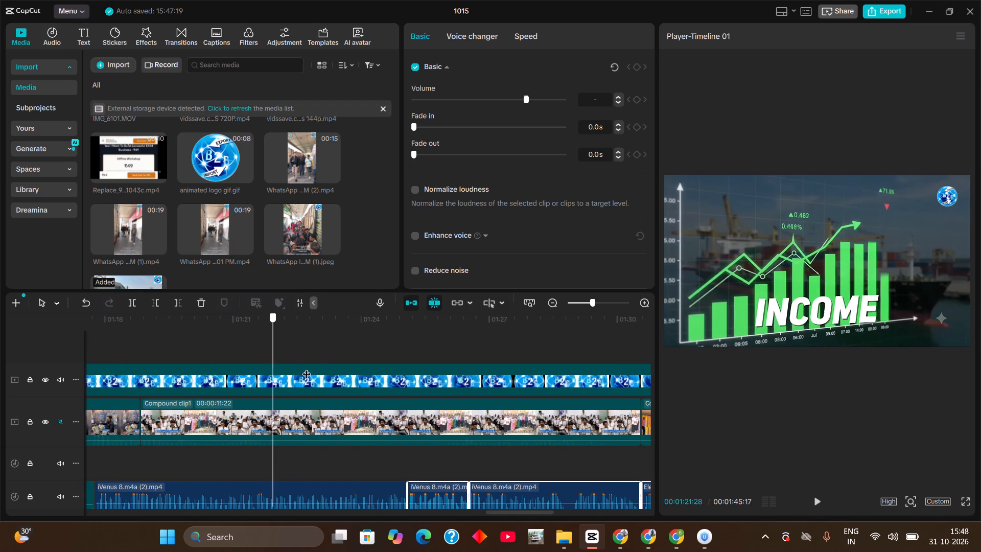
pyautogui.moveTo(307, 367); pyautogui.dragTo(412, 365)
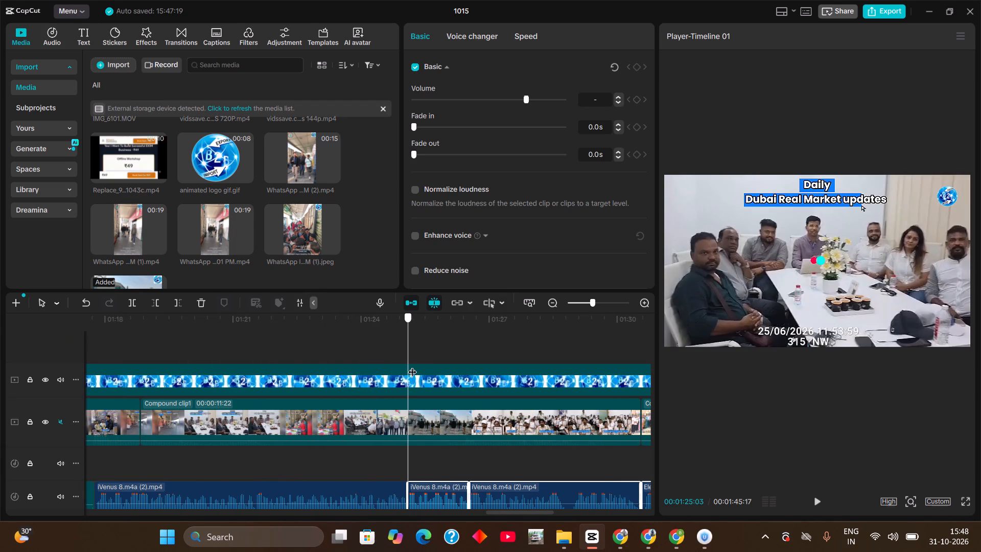
pyautogui.moveTo(412, 365); pyautogui.dragTo(441, 362)
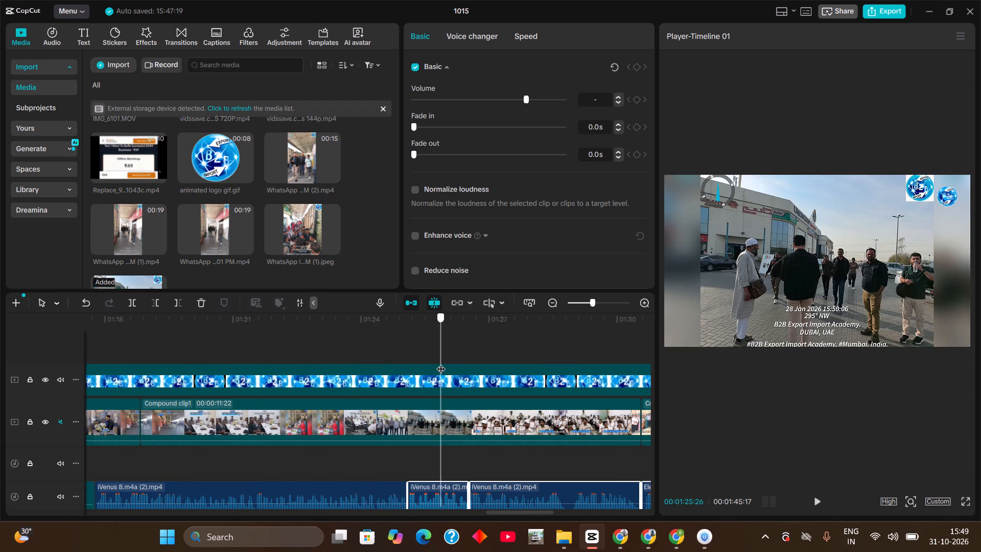
pyautogui.moveTo(441, 362); pyautogui.dragTo(445, 366)
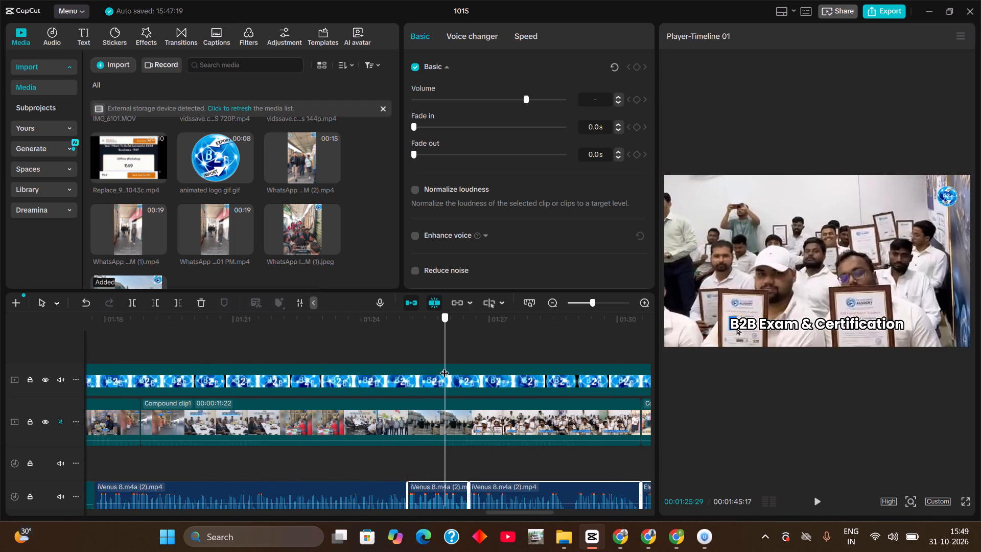
pyautogui.moveTo(445, 366); pyautogui.dragTo(435, 370)
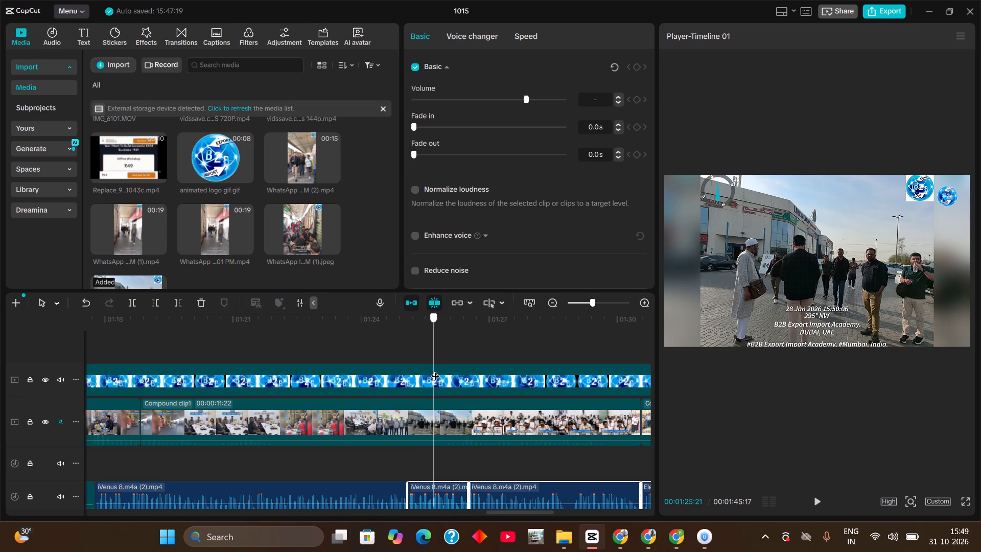
pyautogui.moveTo(435, 370); pyautogui.dragTo(441, 368)
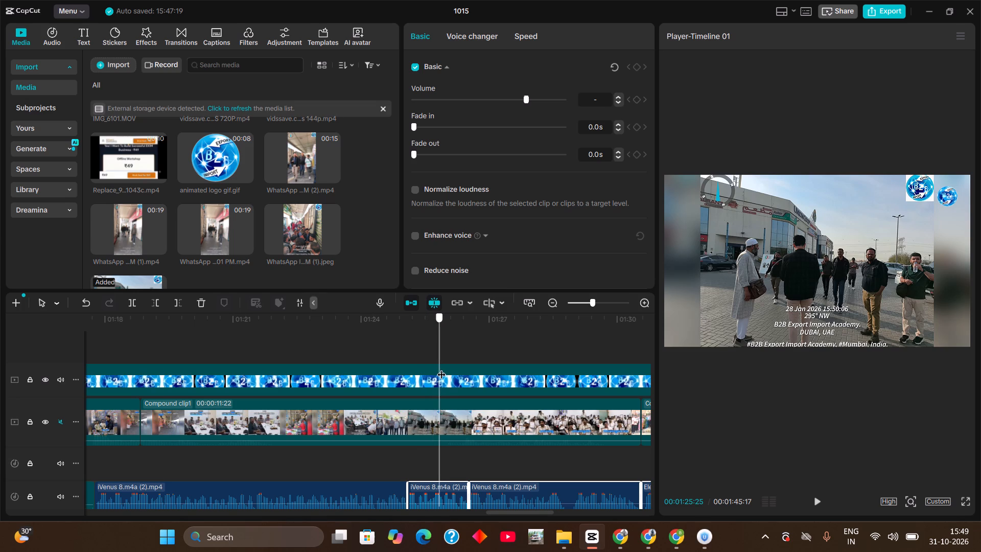
pyautogui.moveTo(441, 368); pyautogui.dragTo(449, 369)
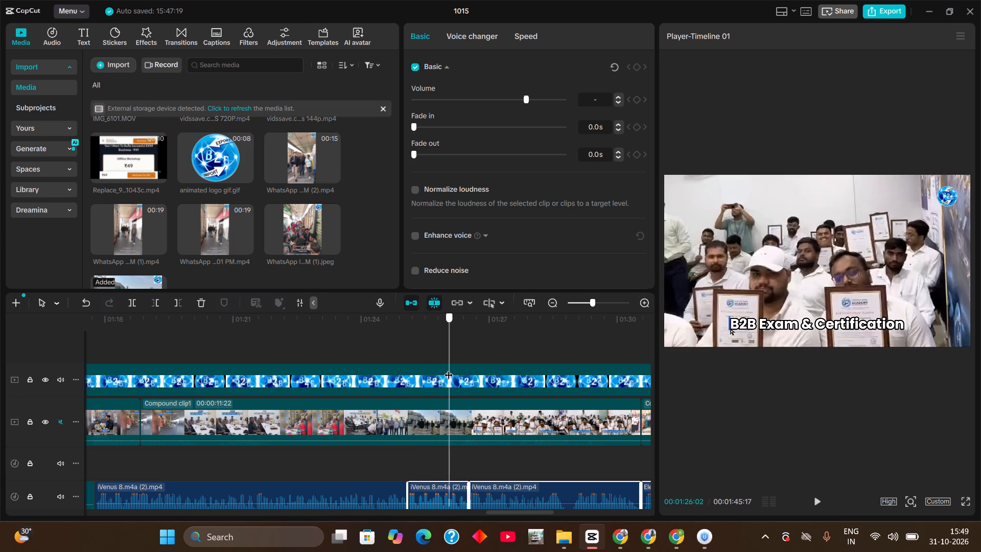
pyautogui.moveTo(449, 369); pyautogui.dragTo(447, 370)
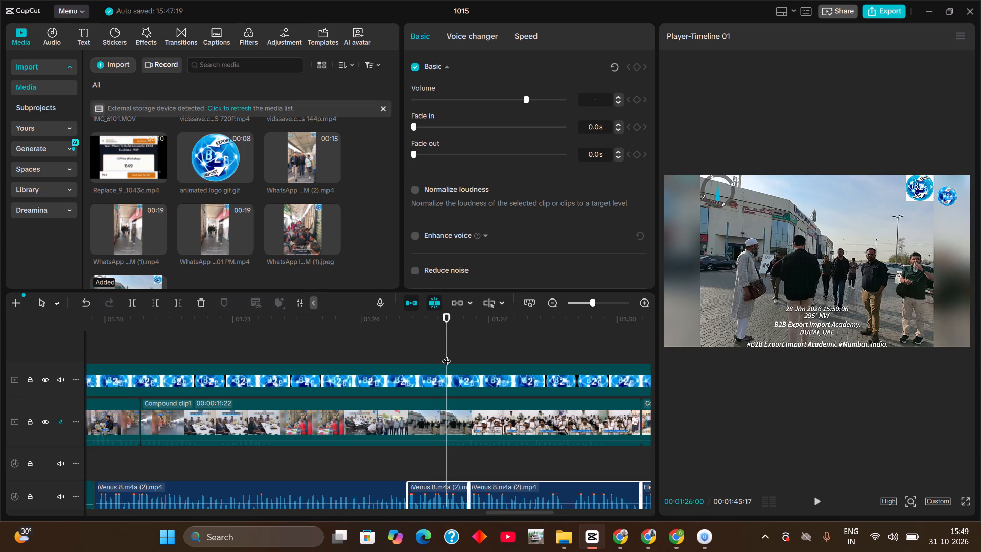
pyautogui.click(447, 355)
pyautogui.moveTo(421, 493); pyautogui.dragTo(460, 489)
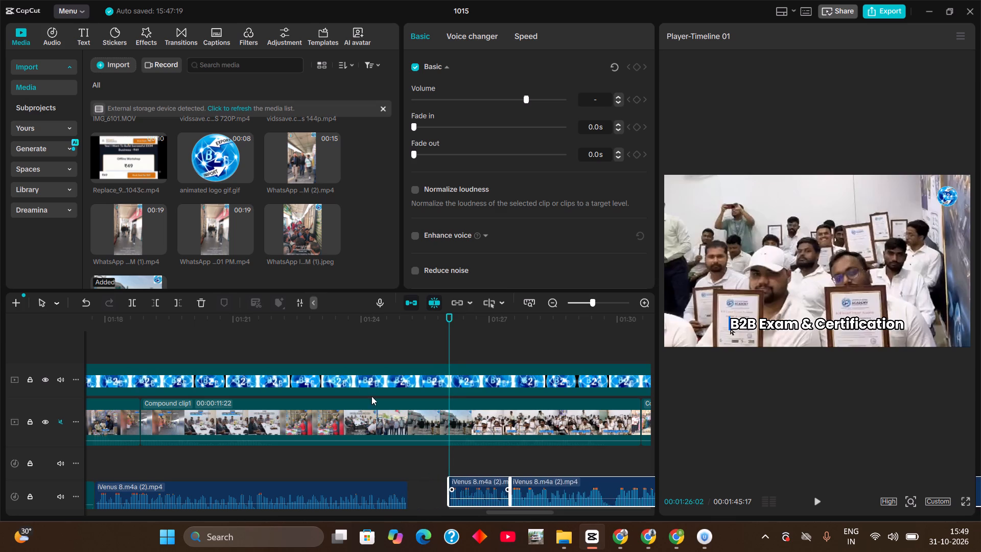
# Play the timeline from 00:01:22:18 to about 01:30, checking the shifted voice-over against the footage.
pyautogui.click(263, 327)
pyautogui.click(301, 443)
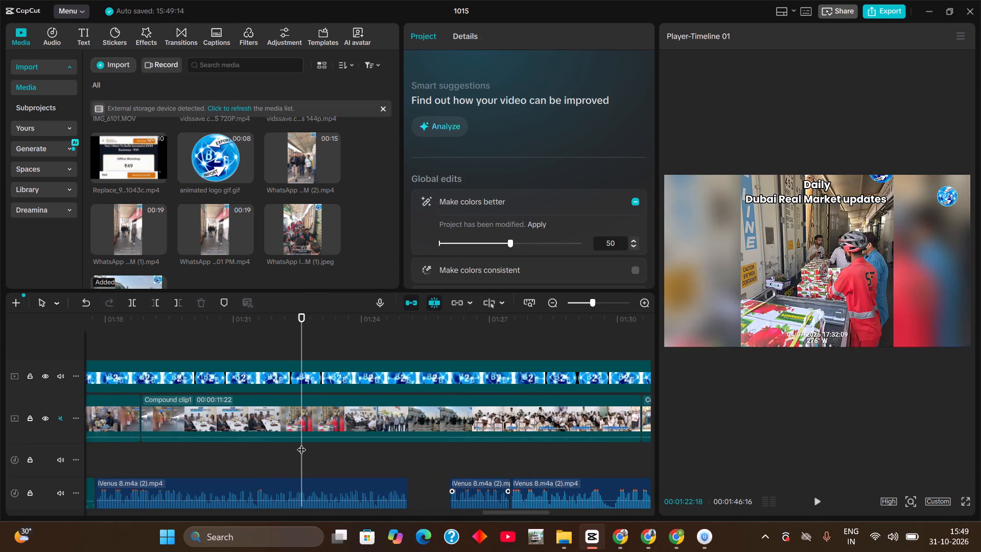
pyautogui.press('space')
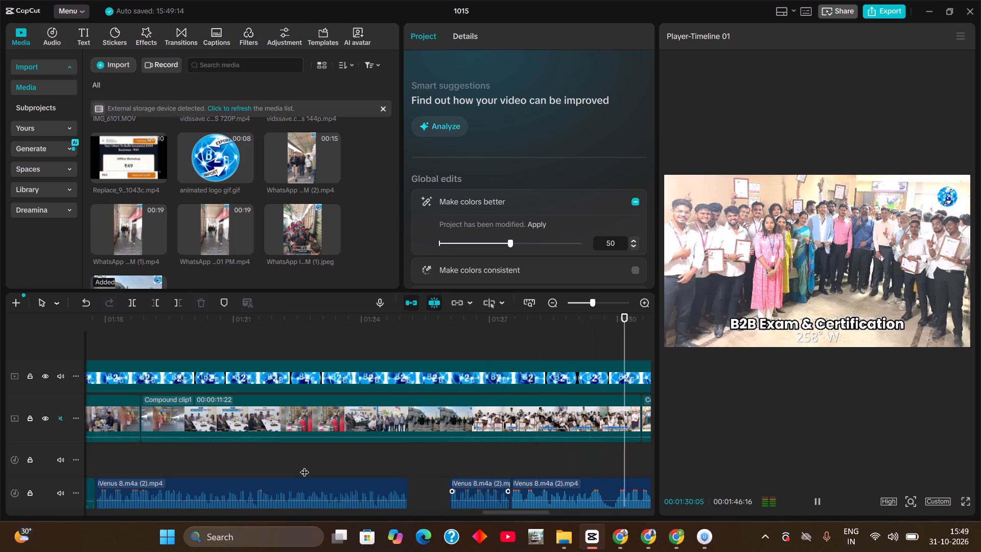
pyautogui.press('space')
# Replay the B2B Exam & Certification section between about 01:28 and 01:31 in short playbacks, checking where the voice-over sentence ends.
pyautogui.moveTo(120, 320); pyautogui.dragTo(155, 330)
pyautogui.press('space')
pyautogui.press('space')
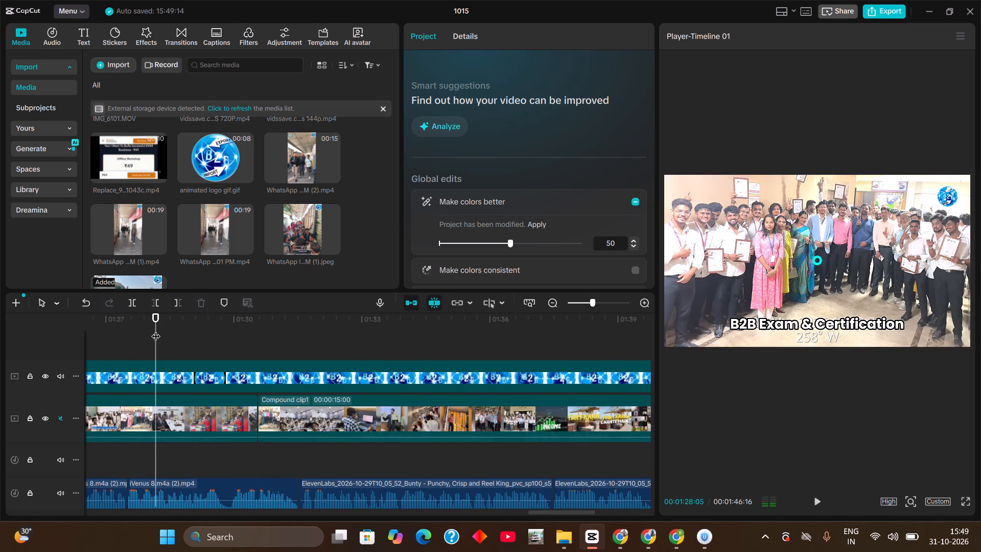
pyautogui.press('space')
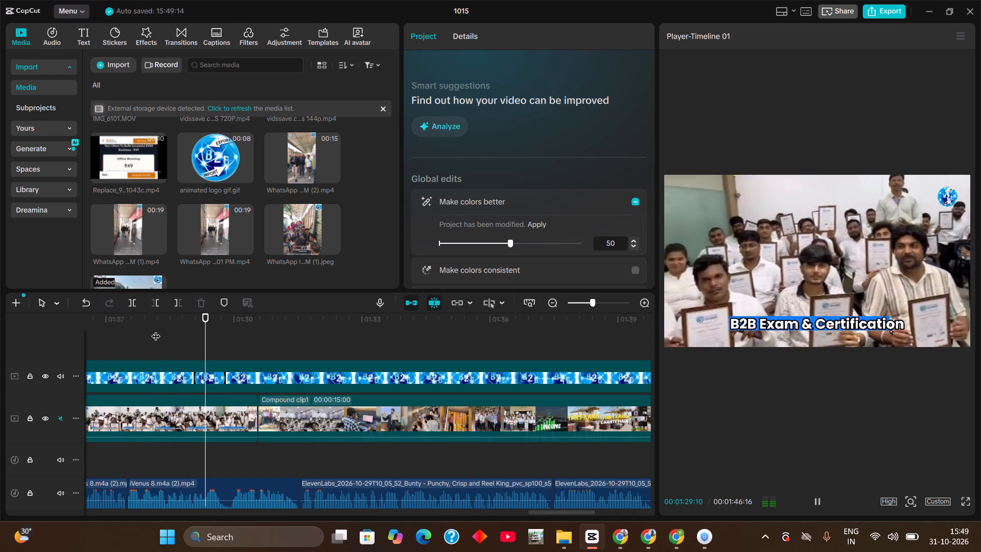
pyautogui.press('space')
pyautogui.press('space')
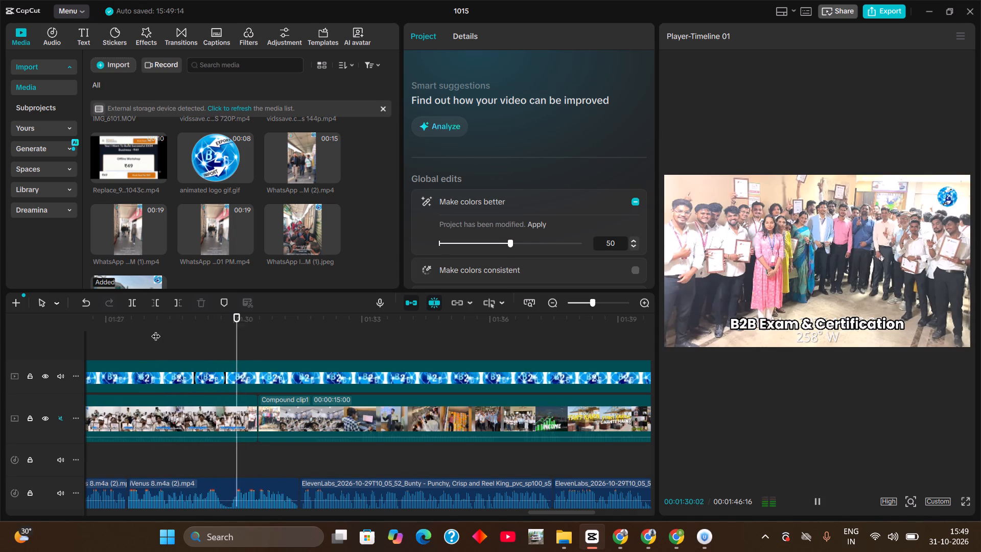
pyautogui.press('space')
pyautogui.click(229, 322)
pyautogui.press('space')
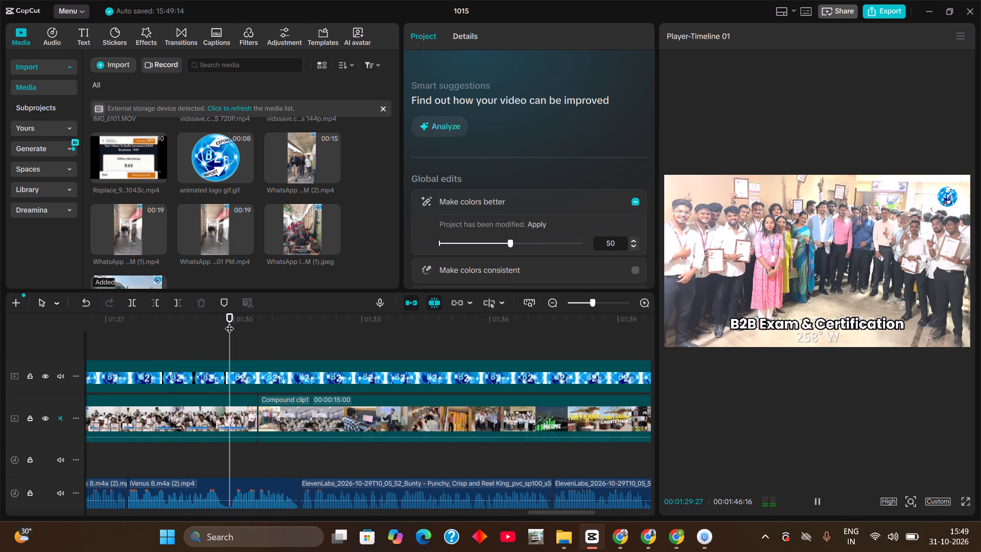
pyautogui.click(229, 322)
pyautogui.click(153, 320)
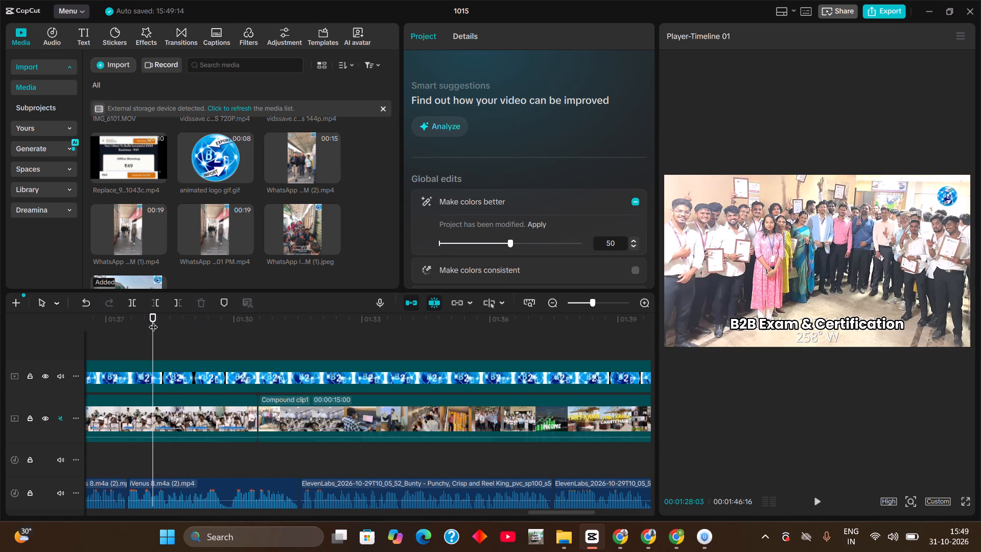
pyautogui.press('space')
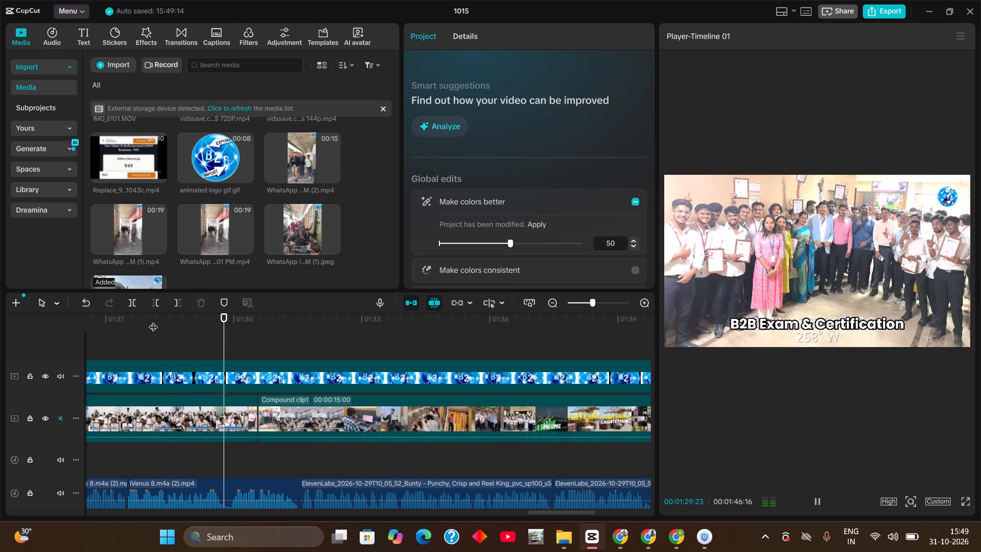
pyautogui.press('space')
pyautogui.press('space')
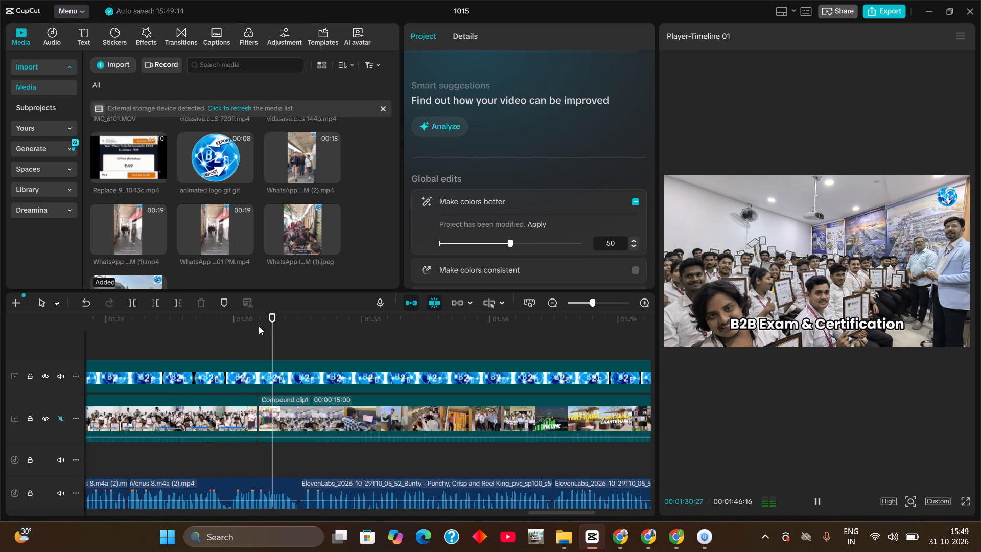
pyautogui.press('space')
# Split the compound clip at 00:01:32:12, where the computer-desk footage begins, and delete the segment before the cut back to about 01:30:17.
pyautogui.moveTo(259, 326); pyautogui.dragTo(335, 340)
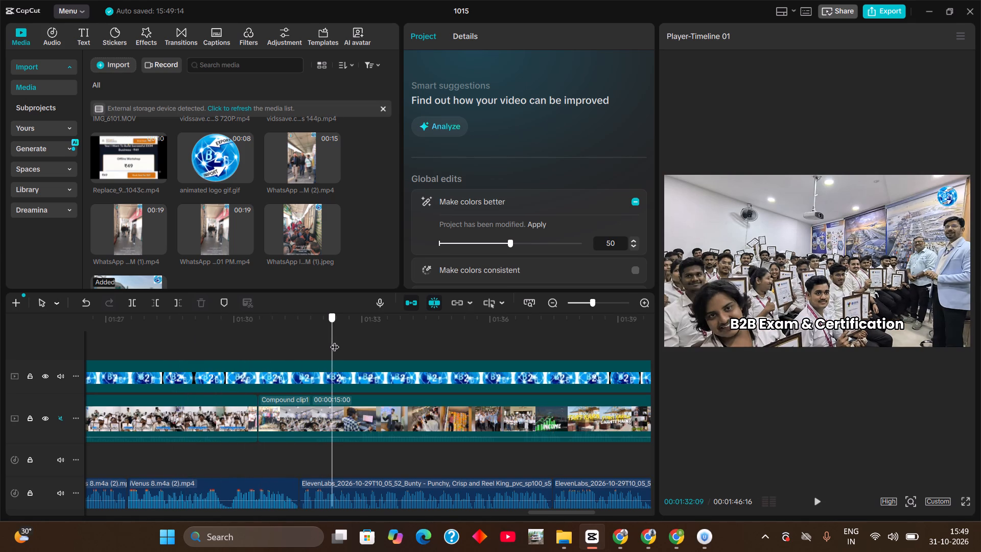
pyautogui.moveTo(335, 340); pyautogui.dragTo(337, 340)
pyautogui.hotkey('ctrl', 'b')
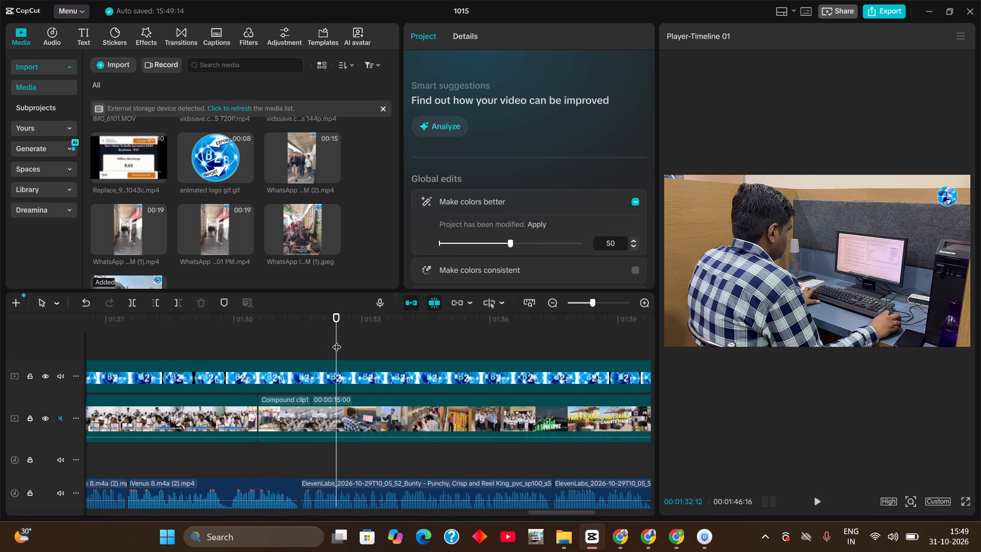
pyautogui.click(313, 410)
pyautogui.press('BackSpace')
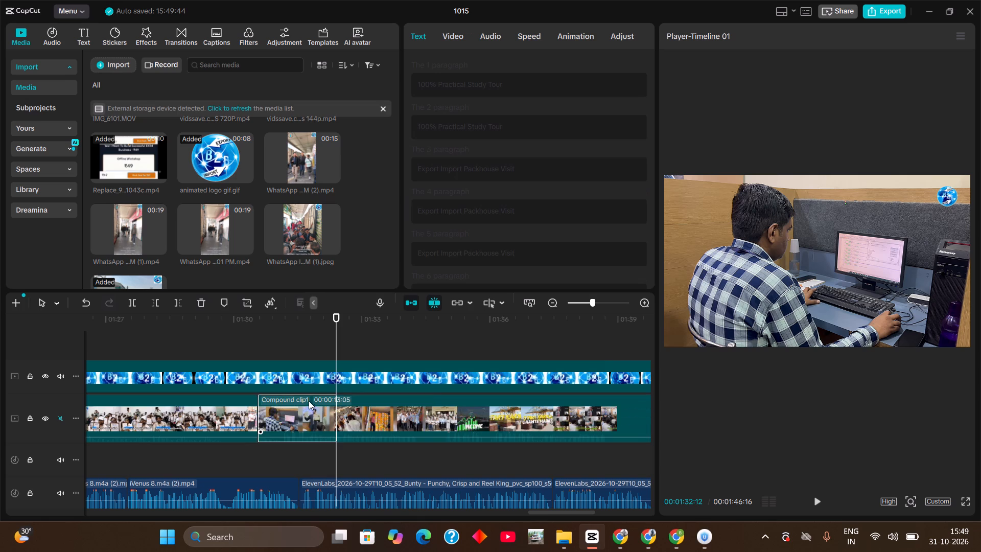
# Replay from about 01:28 to 01:33, checking the footage after the deleted segment against the voice-over.
pyautogui.click(176, 325)
pyautogui.press('space')
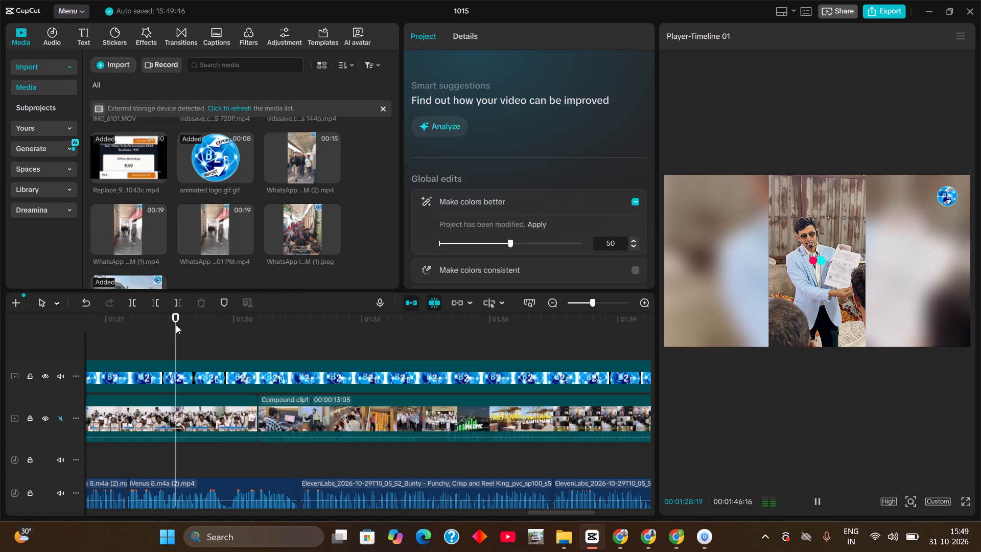
pyautogui.press('space')
pyautogui.click(171, 324)
pyautogui.press('space')
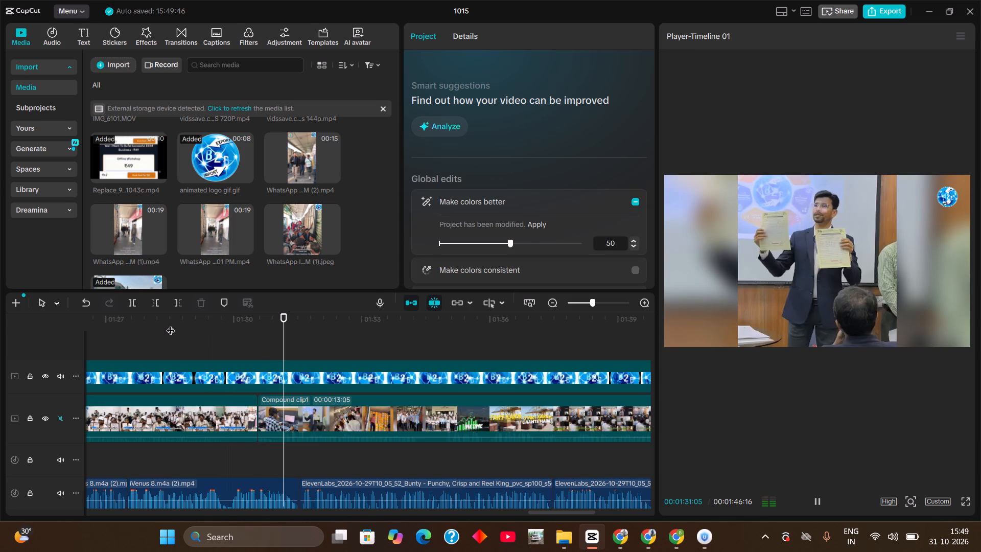
pyautogui.press('space')
pyautogui.click(259, 320)
pyautogui.press('space')
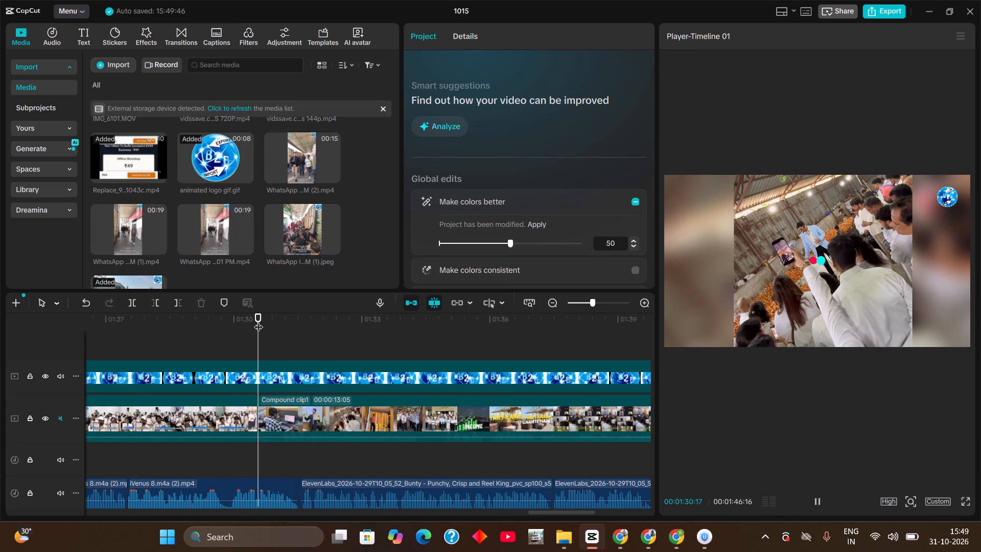
pyautogui.press('space')
pyautogui.press('space')
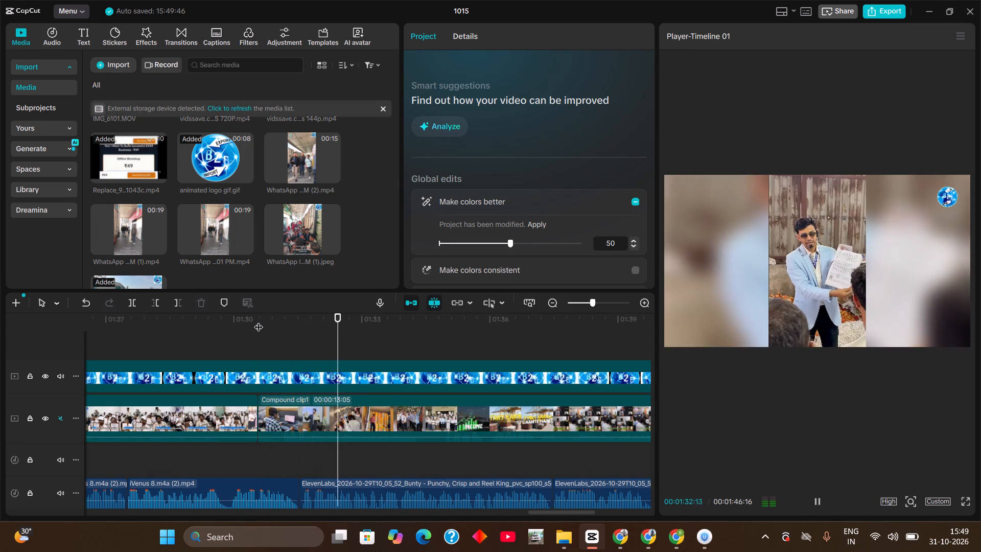
pyautogui.press('space')
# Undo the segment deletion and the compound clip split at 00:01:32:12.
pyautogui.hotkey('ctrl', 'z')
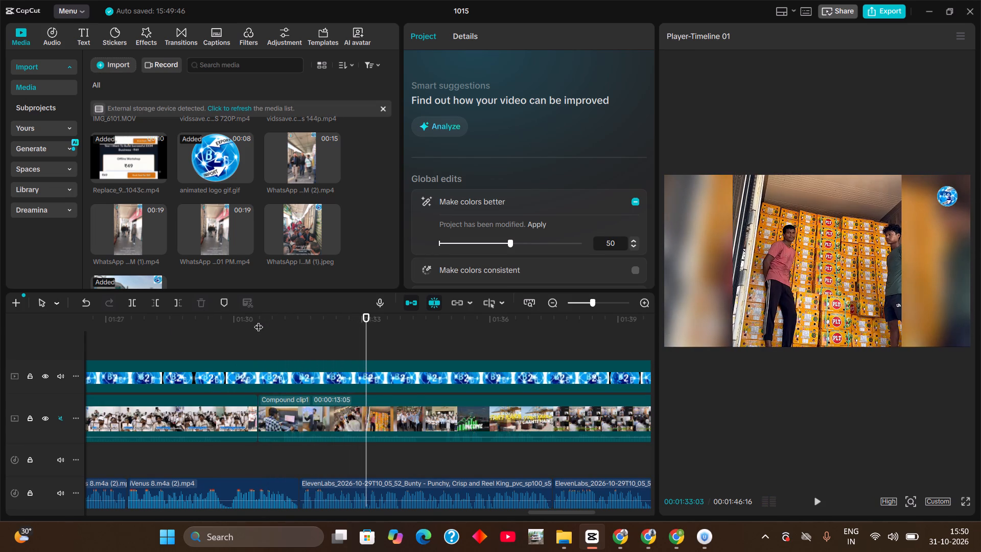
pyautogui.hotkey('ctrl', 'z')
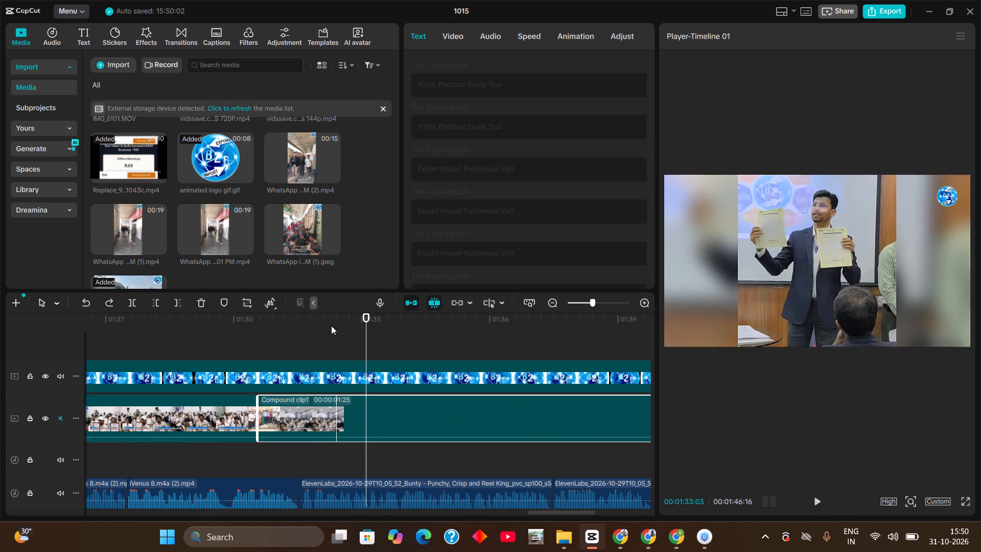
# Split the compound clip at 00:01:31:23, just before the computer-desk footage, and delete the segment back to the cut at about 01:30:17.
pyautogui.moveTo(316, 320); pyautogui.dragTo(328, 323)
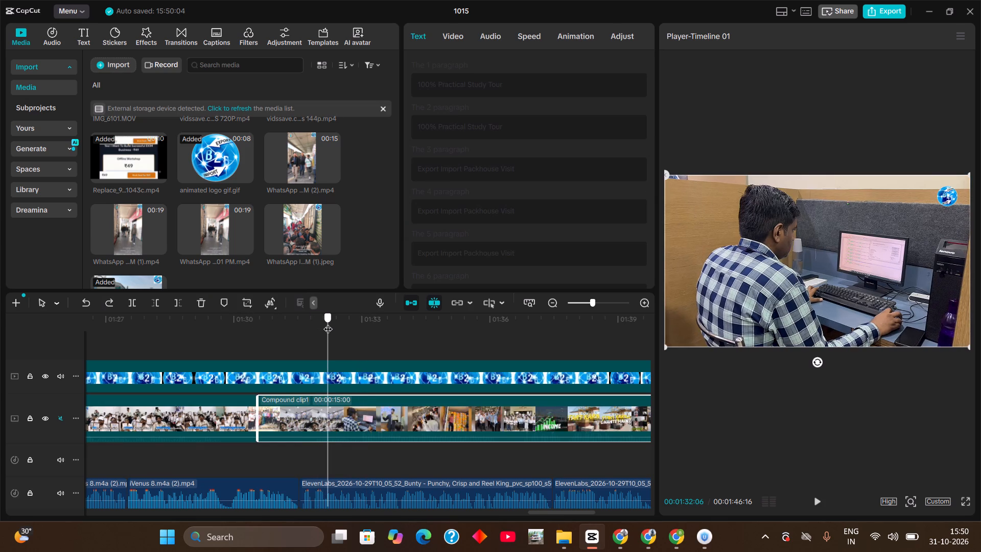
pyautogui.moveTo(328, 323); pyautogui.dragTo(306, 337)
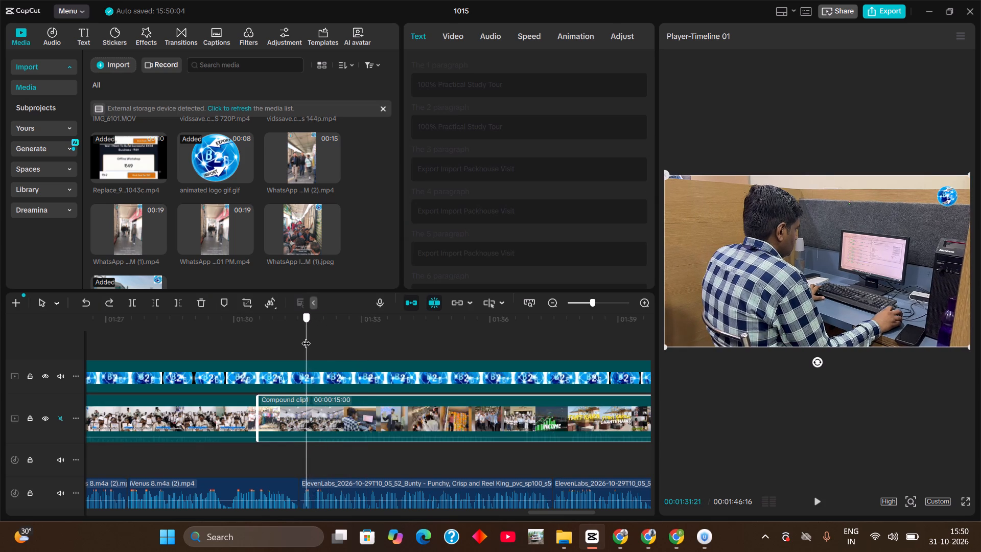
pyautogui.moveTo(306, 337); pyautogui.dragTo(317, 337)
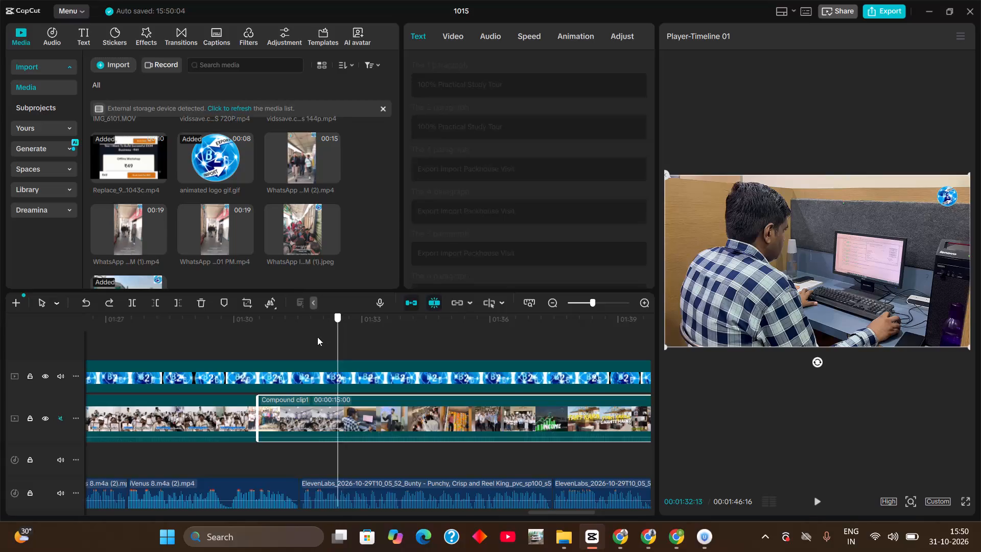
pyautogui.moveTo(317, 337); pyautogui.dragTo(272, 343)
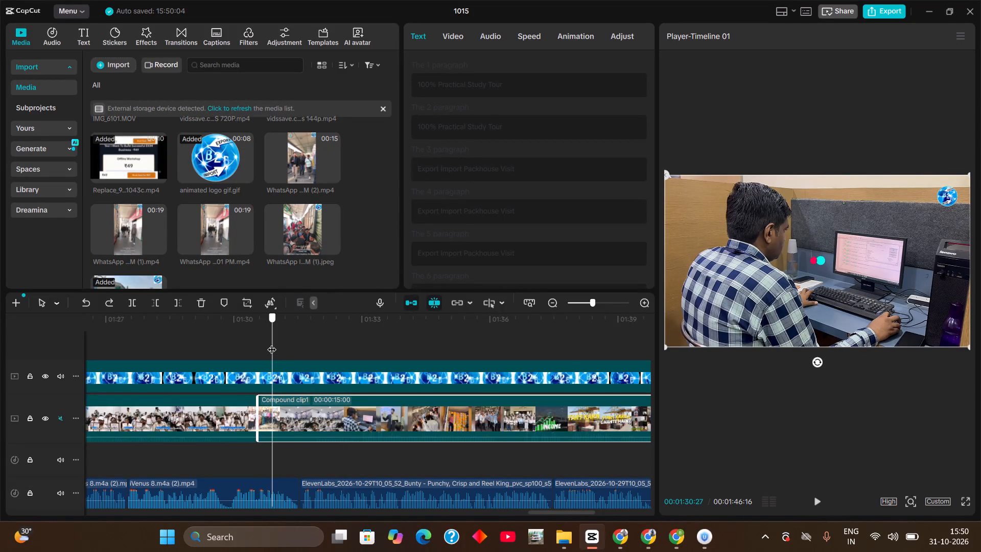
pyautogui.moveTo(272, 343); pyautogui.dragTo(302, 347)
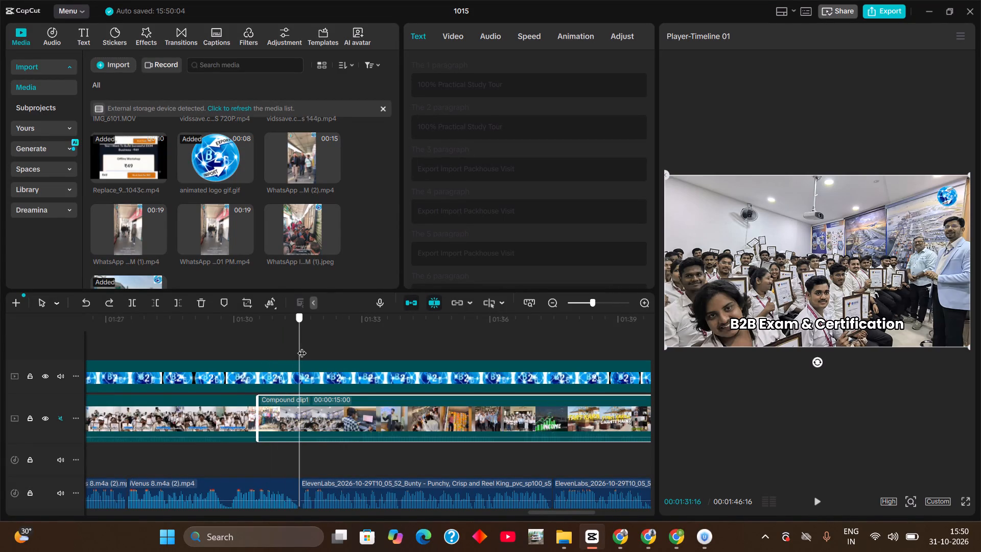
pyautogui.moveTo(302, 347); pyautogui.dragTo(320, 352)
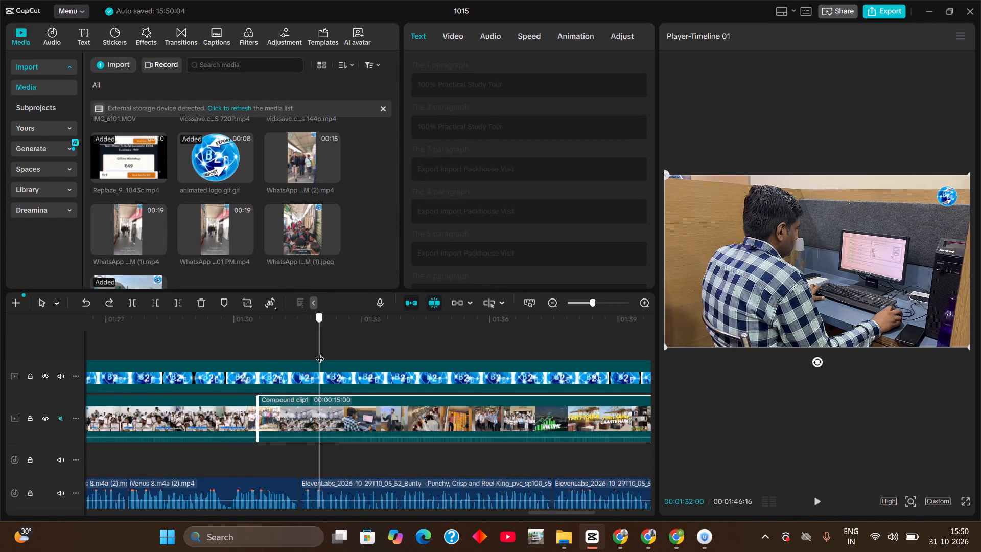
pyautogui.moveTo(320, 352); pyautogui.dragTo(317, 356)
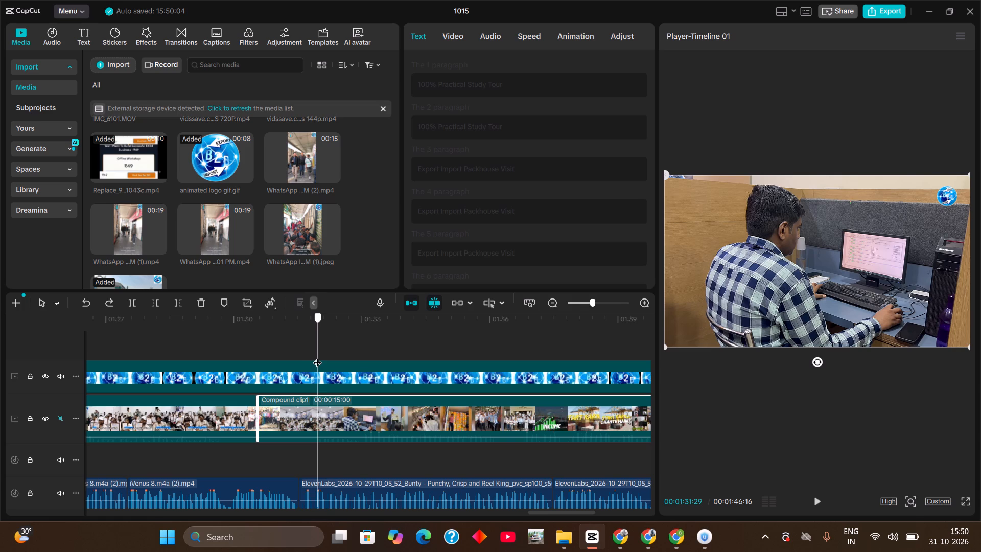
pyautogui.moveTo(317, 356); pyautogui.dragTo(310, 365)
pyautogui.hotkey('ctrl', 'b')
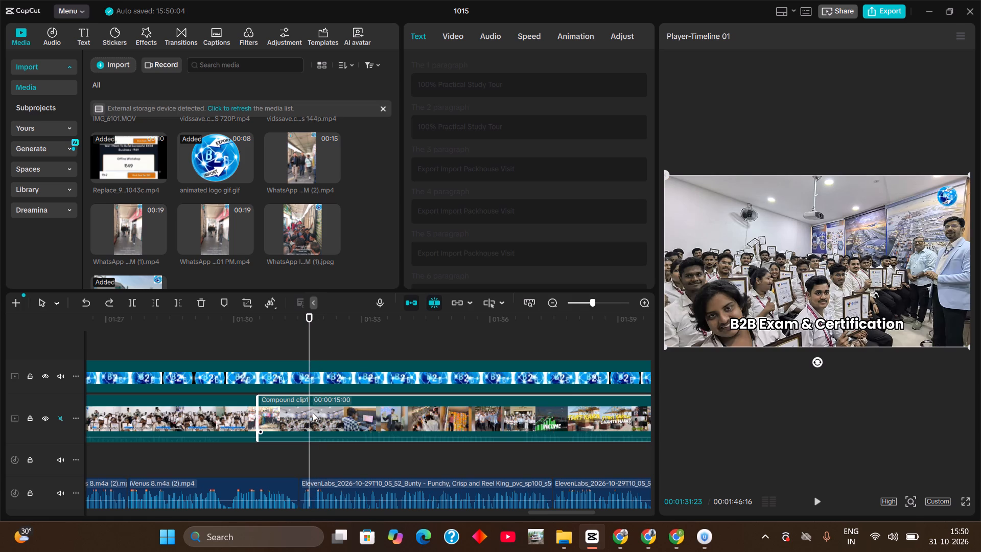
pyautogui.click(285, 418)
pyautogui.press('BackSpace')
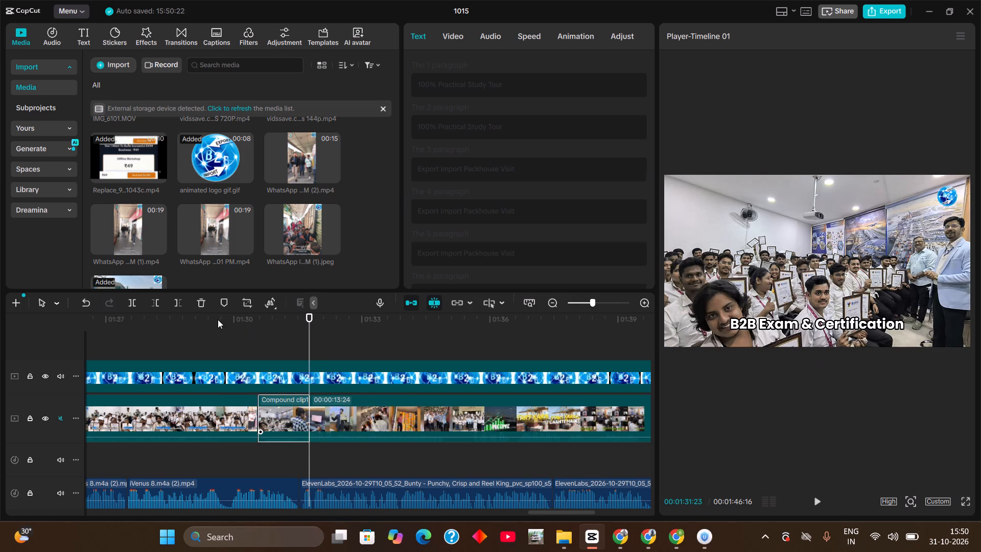
# Replay from about 01:29 to the timeline's end and scrub back through the ₹49 workshop and session footage, checking it against the voice-over.
pyautogui.click(218, 319)
pyautogui.press('space')
pyautogui.press('space')
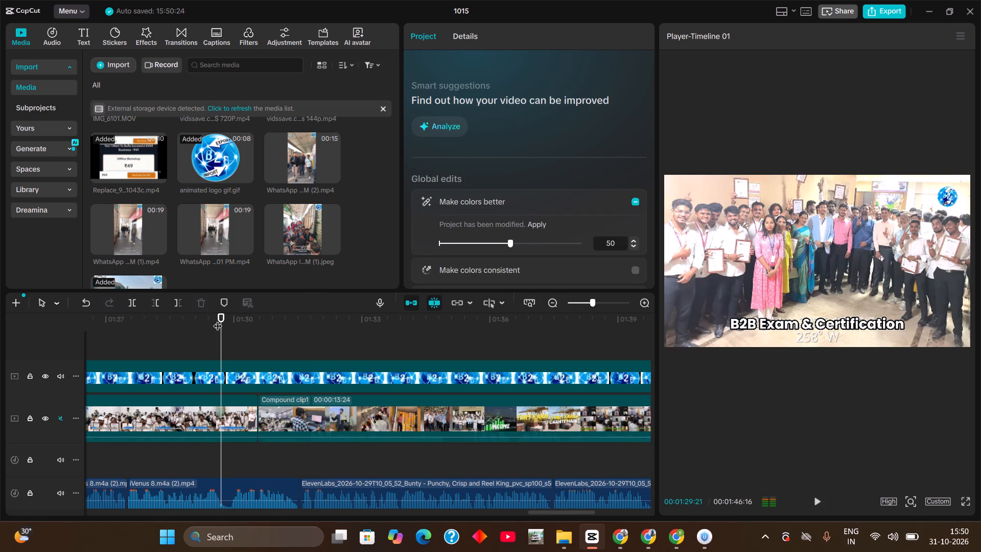
pyautogui.press('space')
pyautogui.press('space')
pyautogui.press('space')
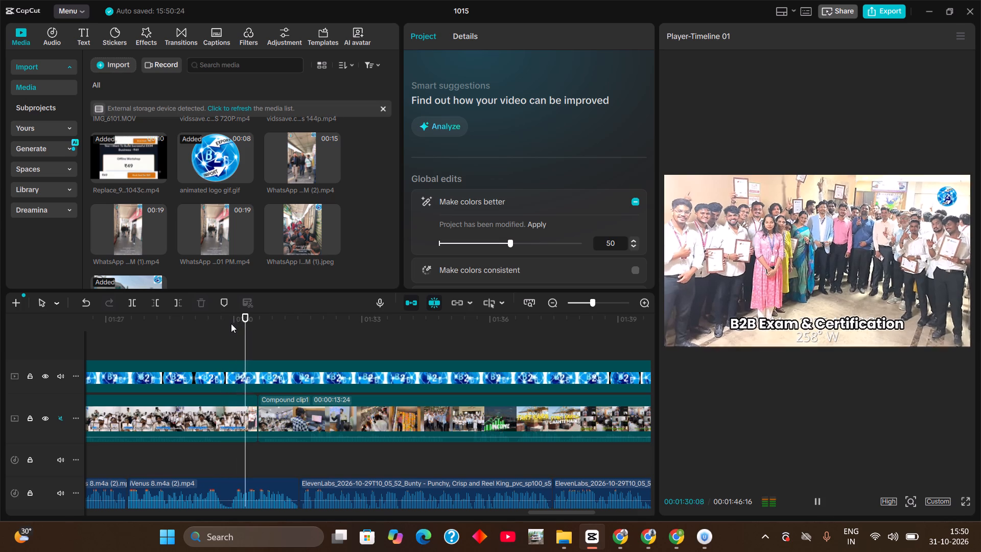
pyautogui.press('space')
pyautogui.press('space')
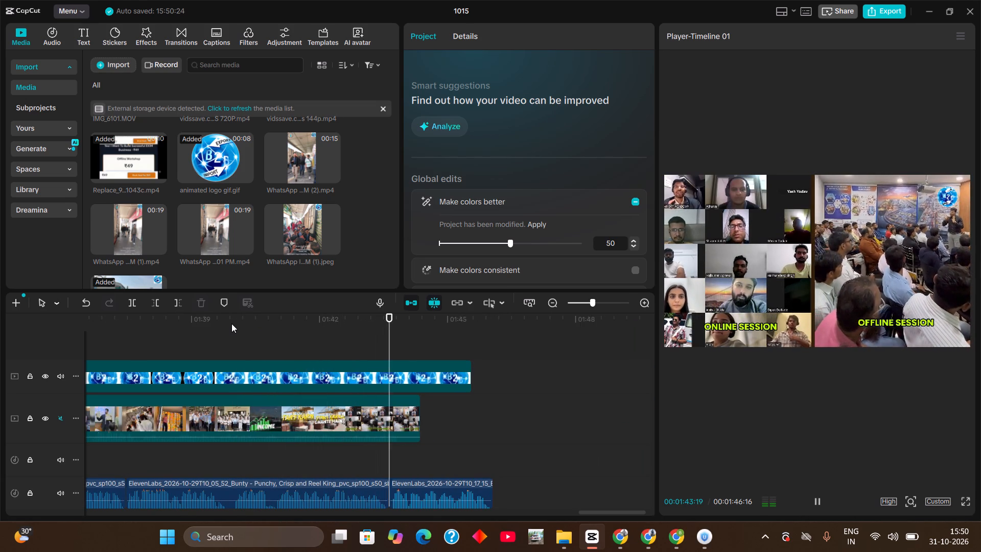
pyautogui.press('space')
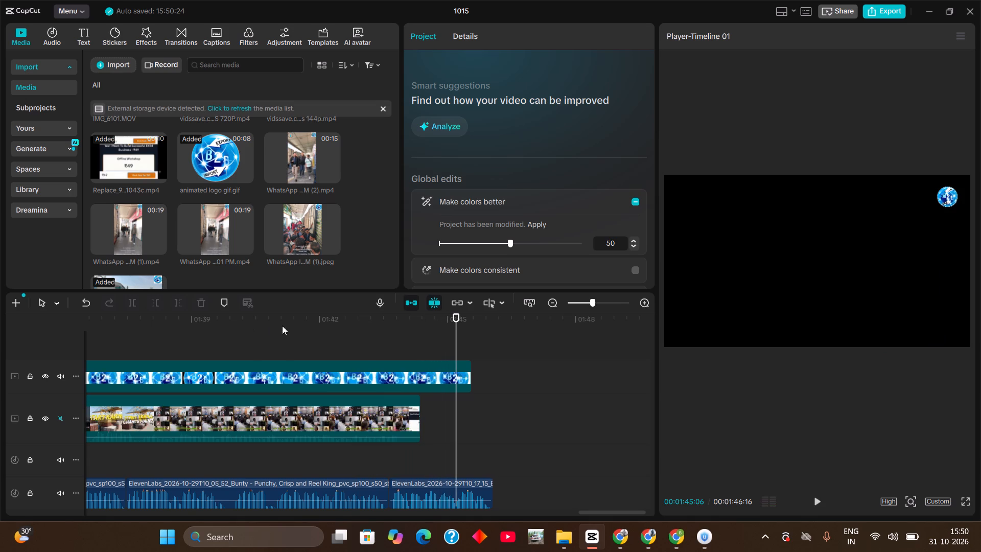
pyautogui.moveTo(409, 316); pyautogui.dragTo(418, 317)
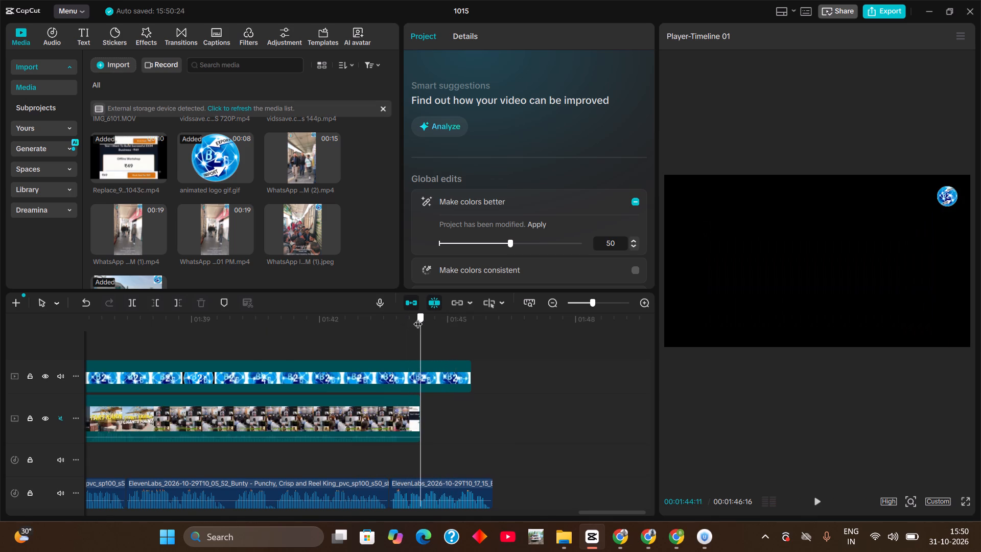
pyautogui.moveTo(418, 317); pyautogui.dragTo(394, 329)
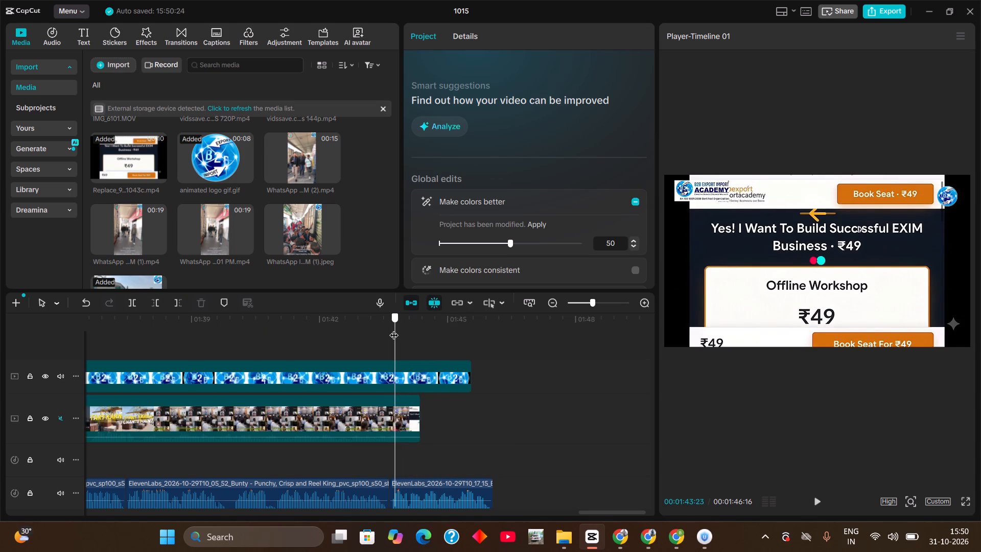
pyautogui.moveTo(394, 329); pyautogui.dragTo(84, 373)
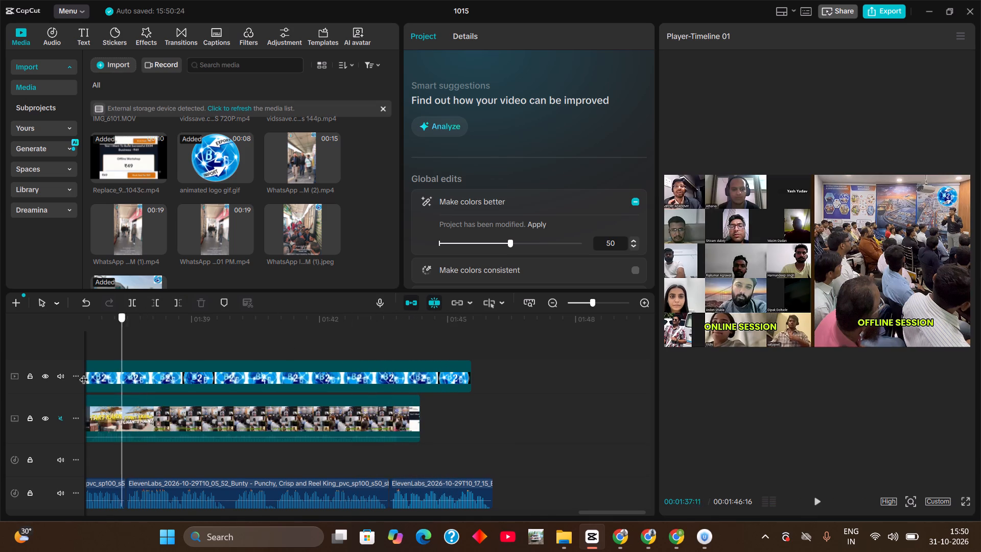
pyautogui.moveTo(84, 373); pyautogui.dragTo(201, 379)
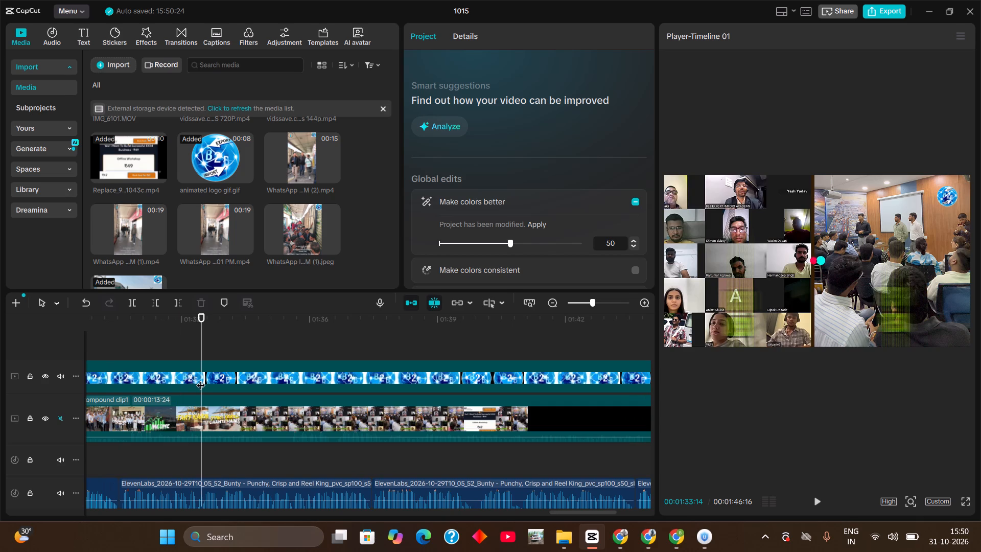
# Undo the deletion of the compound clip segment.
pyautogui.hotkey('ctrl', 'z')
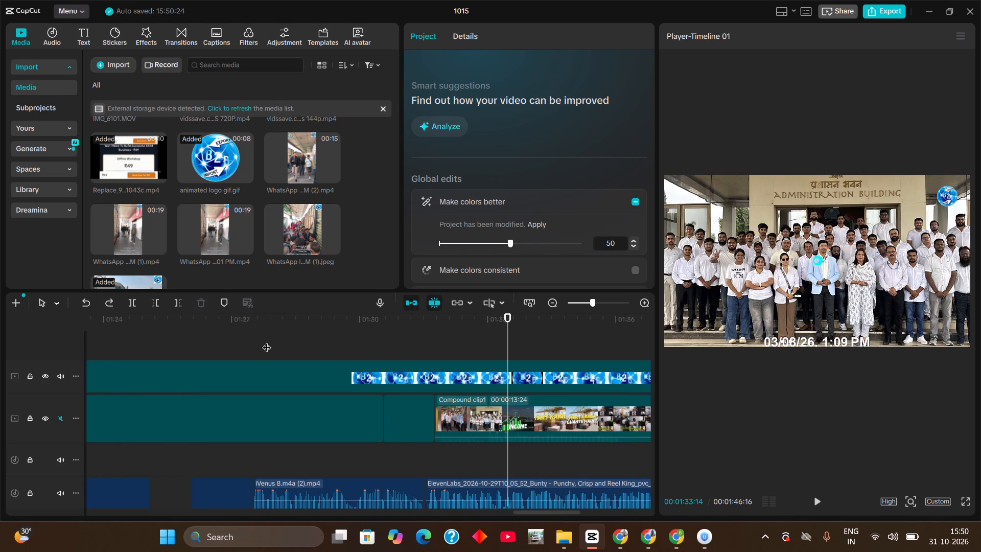
# Replay the timeline from 00:01:29:05 through to its end, checking the footage against the voice-over with the segment restored.
pyautogui.click(324, 329)
pyautogui.press('space')
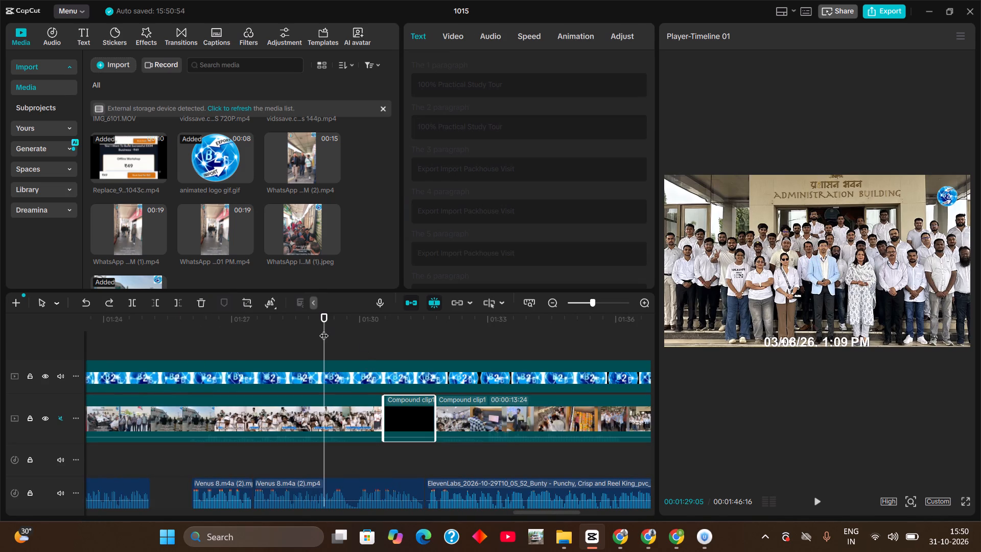
pyautogui.click(354, 332)
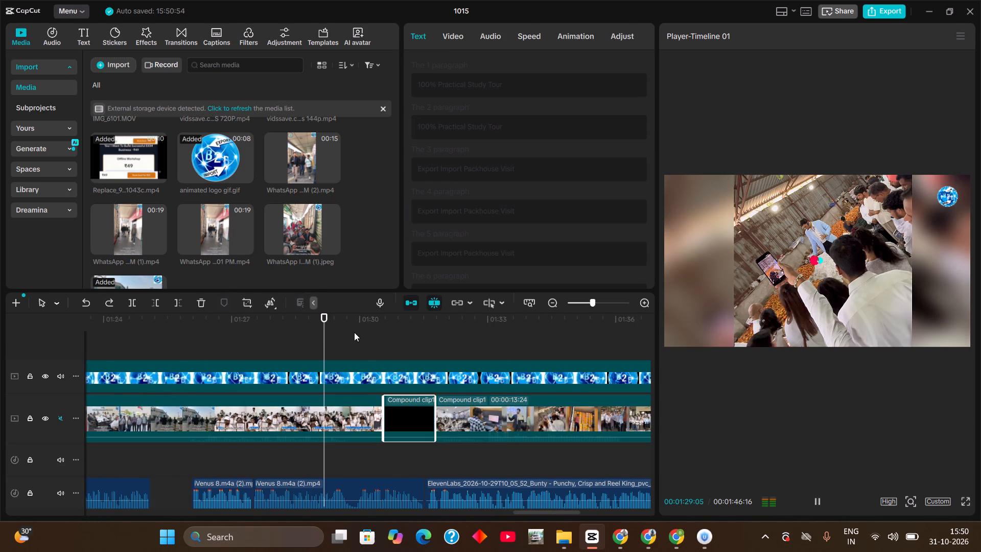
pyautogui.press('space')
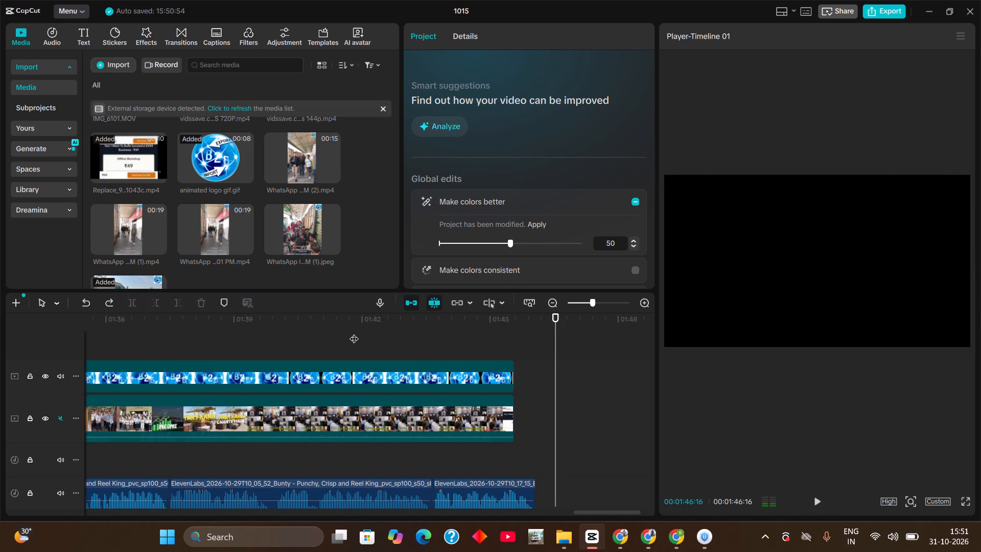
# Undo the compound clip split and the earlier main-timeline edits, including the voice-over shift, back to the edits inside Compound clip1.
pyautogui.hotkey('ctrl', 'z')
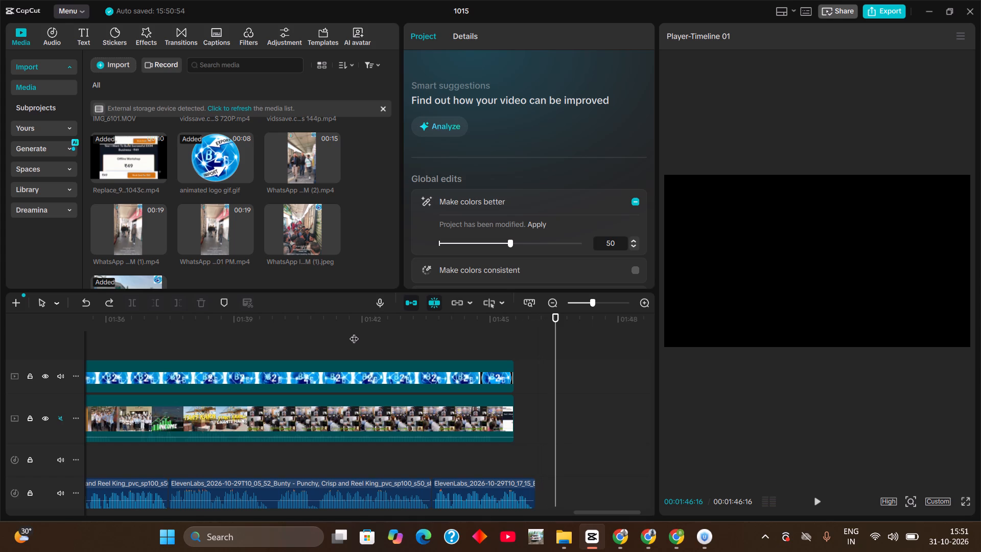
pyautogui.hotkey('ctrl', 'z')
pyautogui.hotkey('ctrl', 'z')
pyautogui.hotkey('ctrl', 'z')
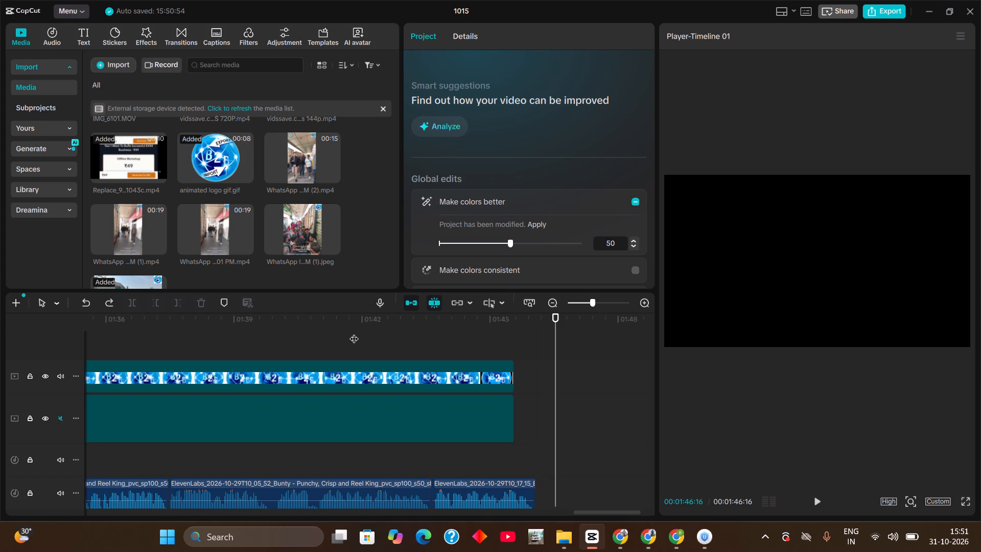
pyautogui.hotkey('ctrl', 'z')
pyautogui.hotkey('ctrl', 'z')
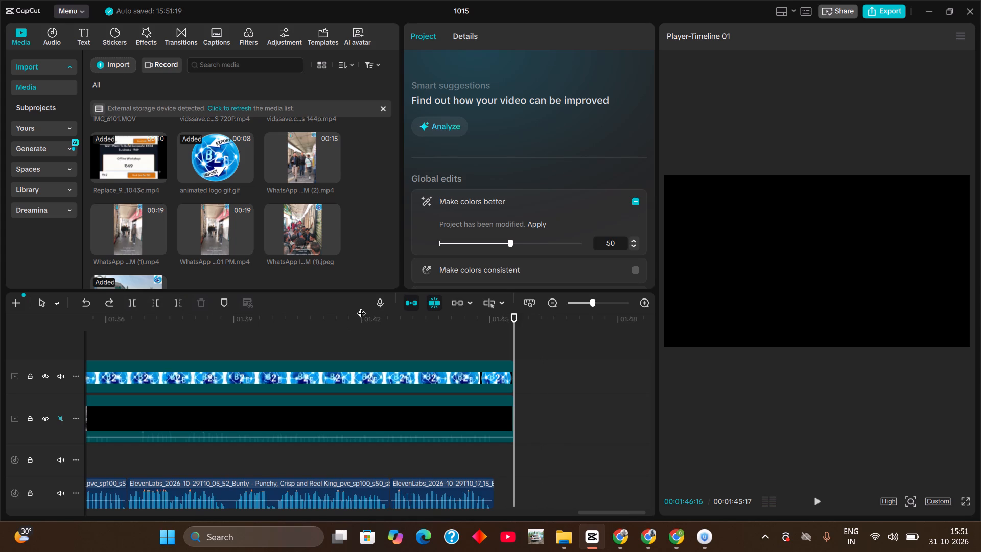
pyautogui.hotkey('ctrl', 'z')
pyautogui.hotkey('ctrl', 'z')
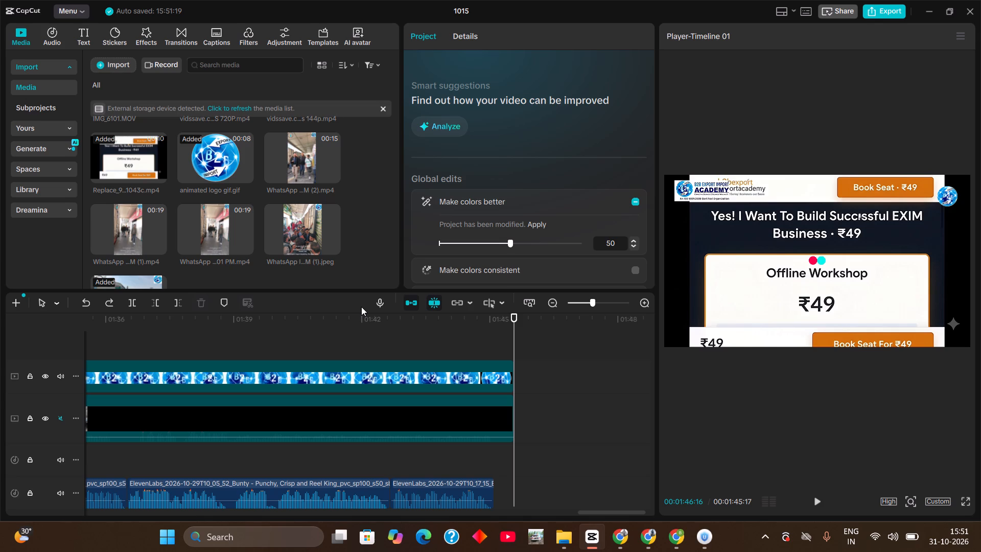
pyautogui.scroll(-10, 391, 381)
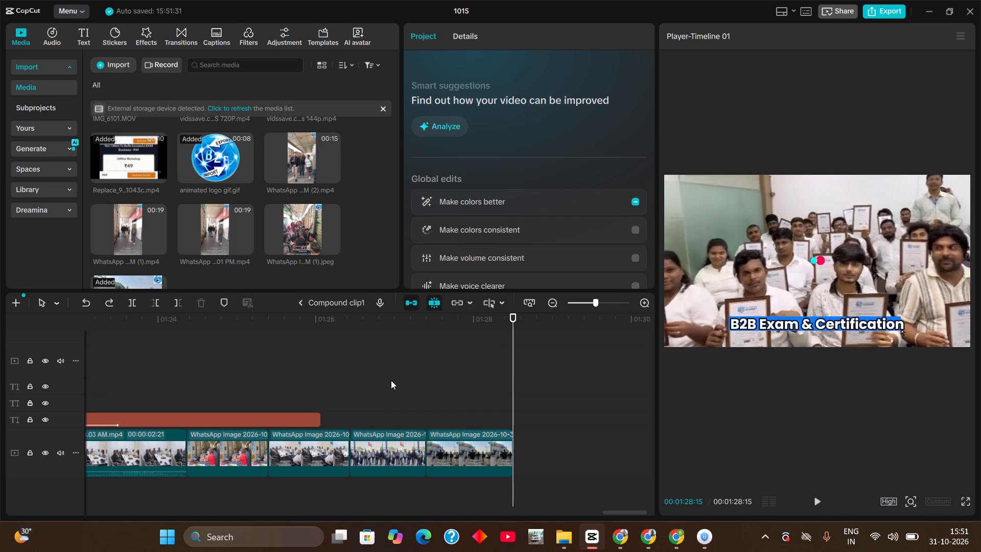
# Undo the edits inside Compound clip1 back past the scaling, positioning and insertion of the vertical WhatsApp walking video at 00:01:28:15.
pyautogui.moveTo(469, 333); pyautogui.dragTo(480, 331)
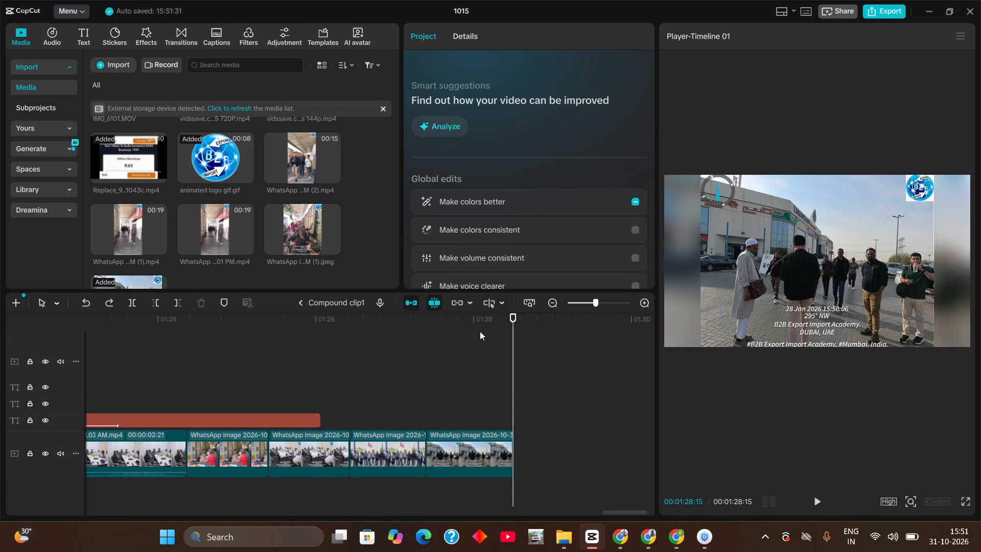
pyautogui.hotkey('ctrl', 'z')
pyautogui.hotkey('ctrl', 'z')
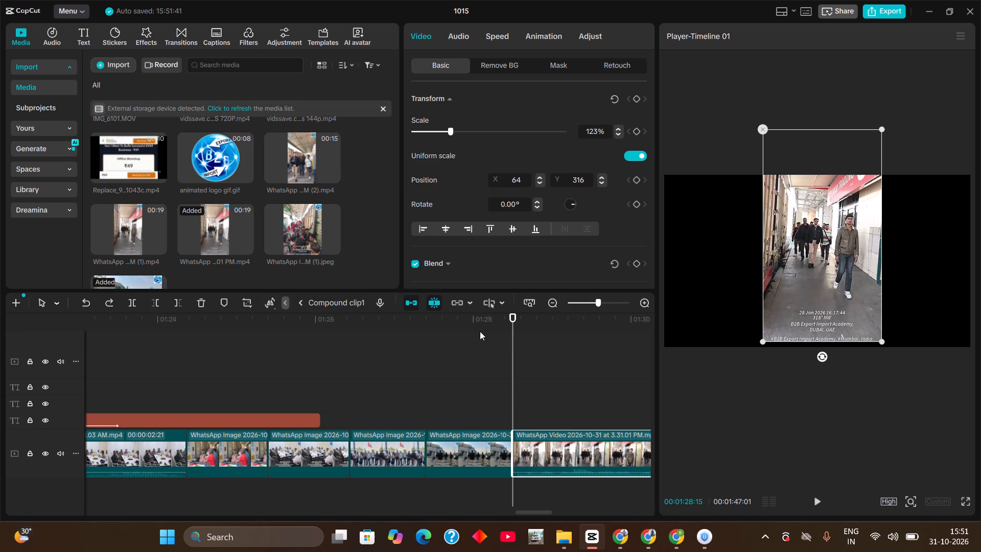
pyautogui.hotkey('ctrl', 'z')
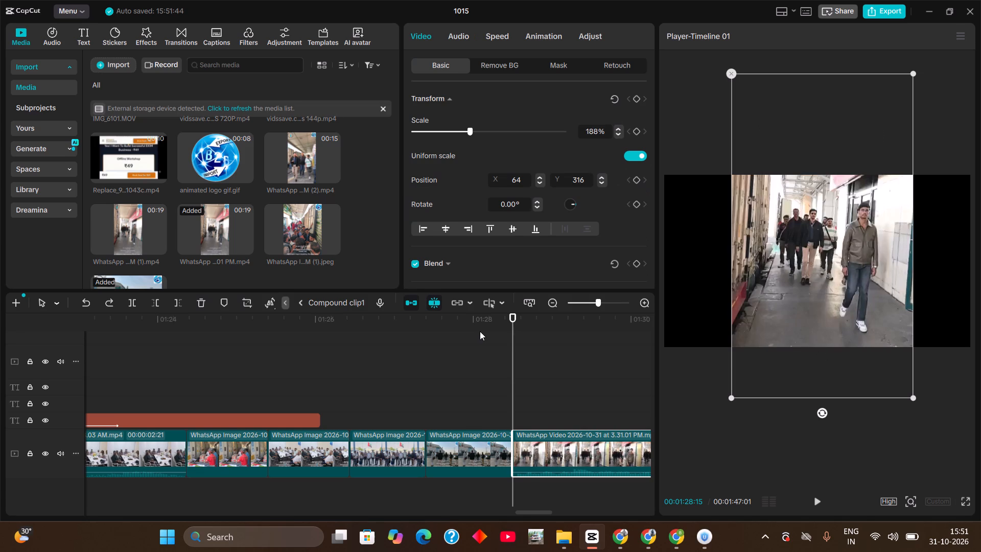
pyautogui.hotkey('ctrl', 'z')
pyautogui.hotkey('ctrl', 'z')
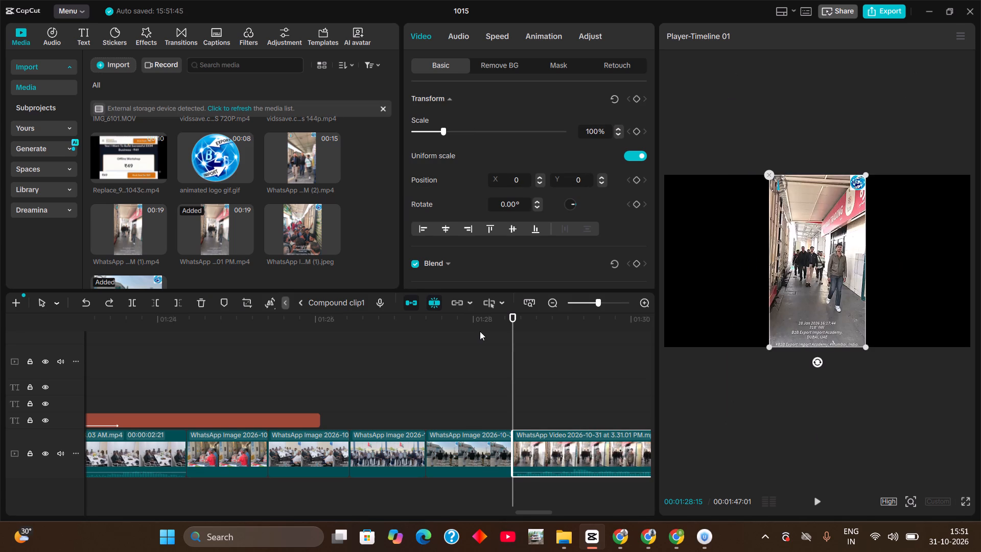
pyautogui.hotkey('ctrl', 'z')
# Paste the copied B2B Exam & Certification title and videos at 00:01:28:15, move the videos onto the main track after the last image, and return to the main timeline.
pyautogui.hotkey('ctrl', 'v')
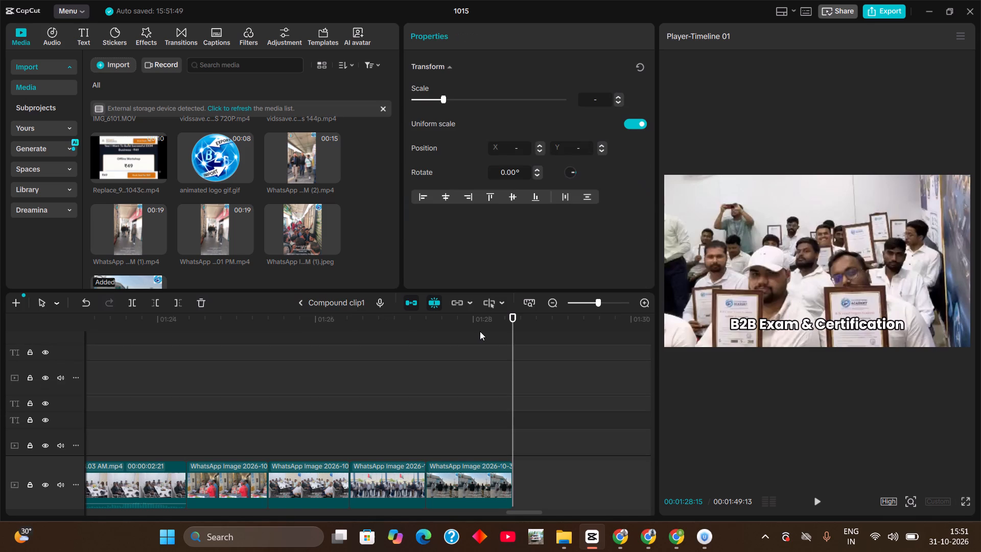
pyautogui.scroll(-5, 548, 423)
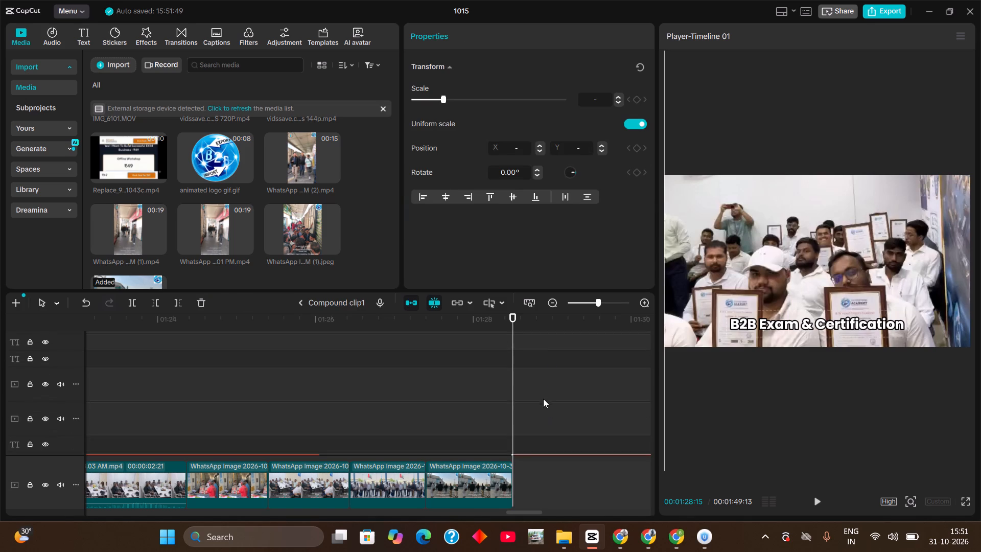
pyautogui.scroll(-9, 543, 399)
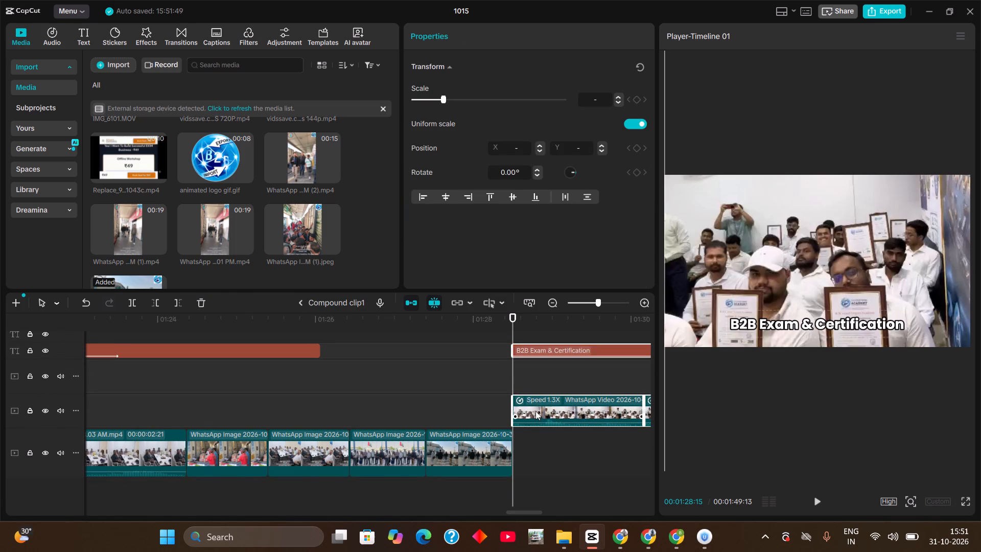
pyautogui.moveTo(535, 411); pyautogui.dragTo(538, 450)
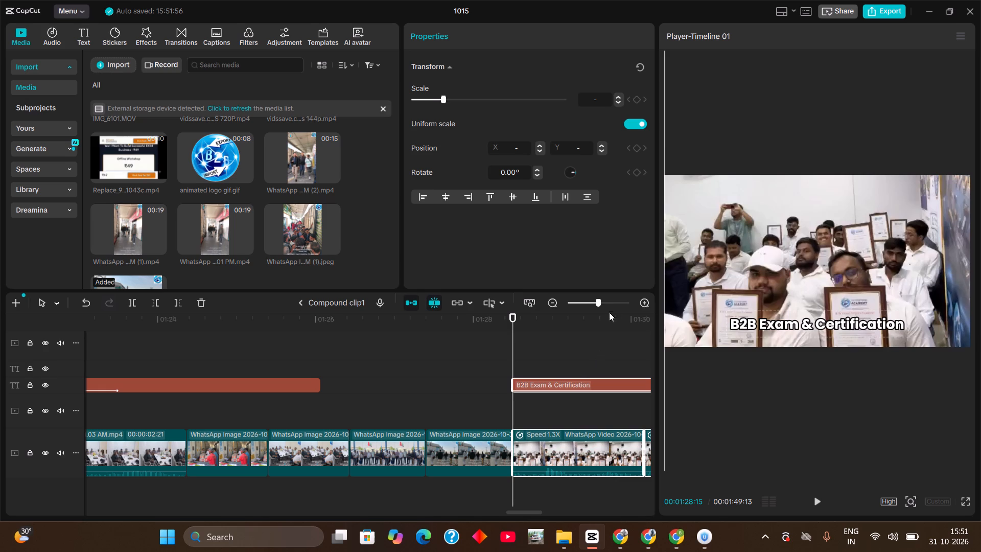
pyautogui.click(298, 304)
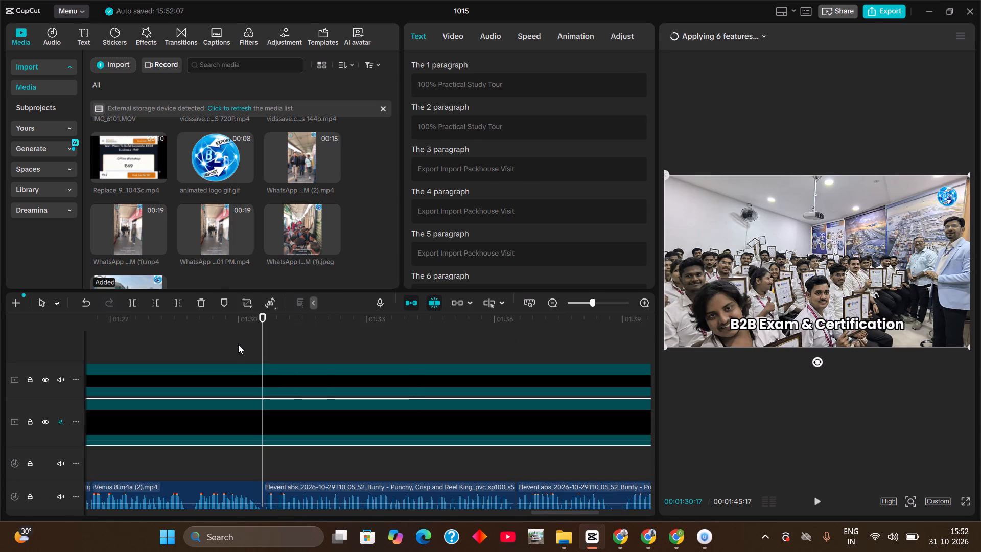
# Preview the main timeline around 00:01:27:19 to 00:01:27:26 to check the pasted B2B Exam & Certification footage.
pyautogui.click(137, 329)
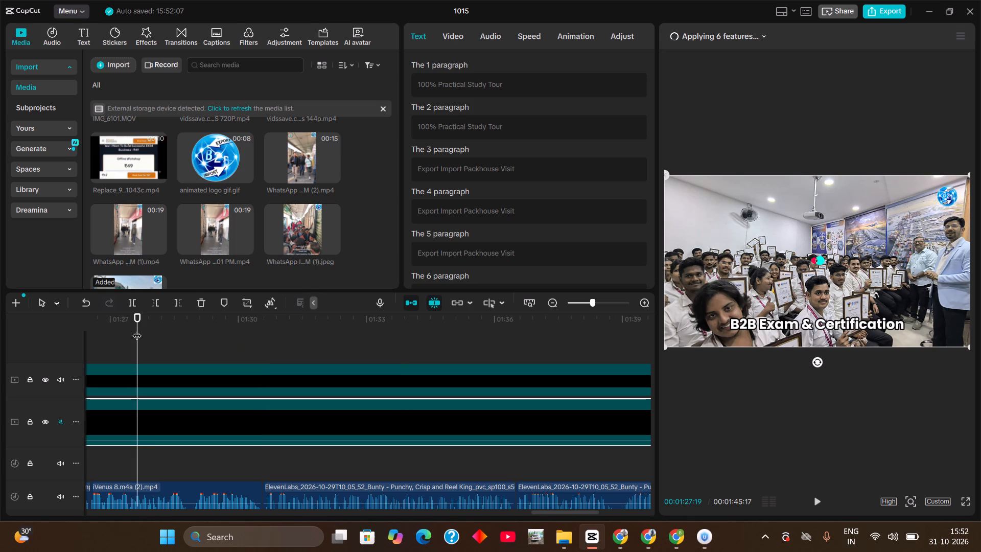
pyautogui.press('space')
pyautogui.press('space')
pyautogui.moveTo(149, 320); pyautogui.dragTo(147, 329)
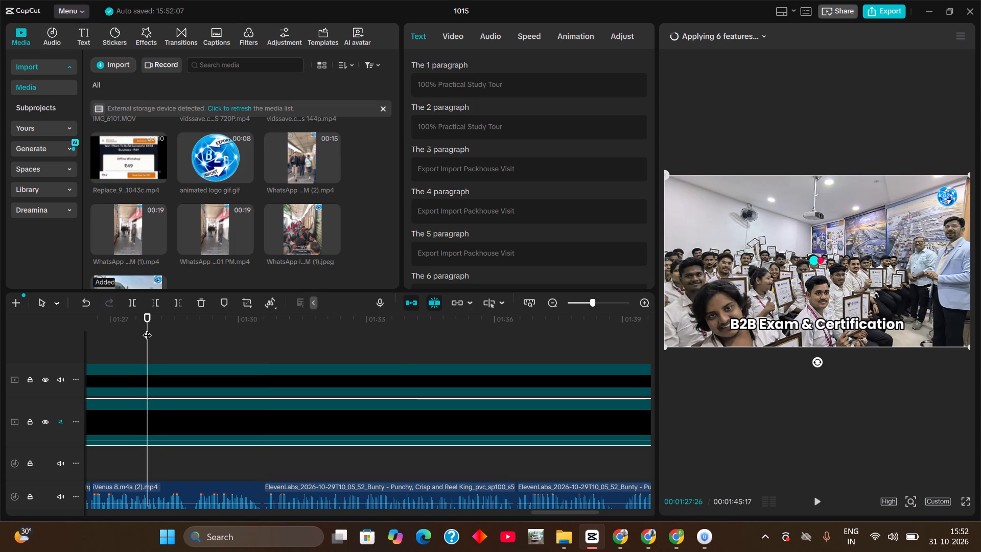
pyautogui.moveTo(580, 304); pyautogui.dragTo(563, 307)
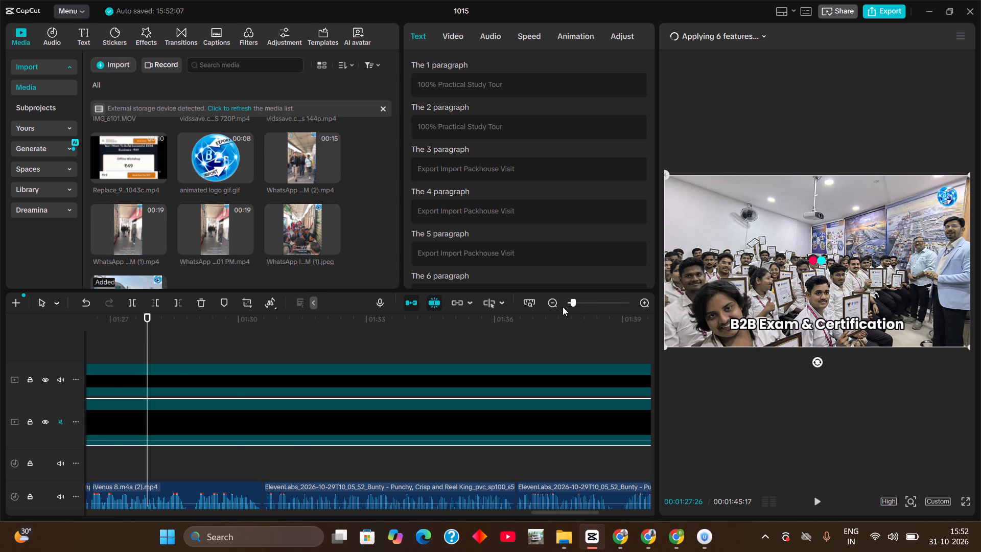
pyautogui.moveTo(563, 307); pyautogui.dragTo(567, 305)
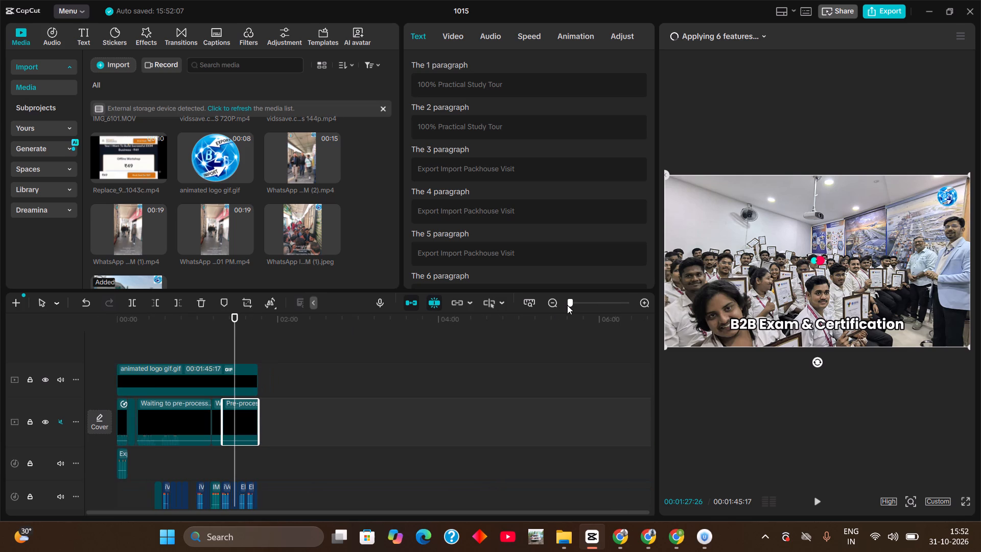
pyautogui.moveTo(567, 305); pyautogui.dragTo(599, 303)
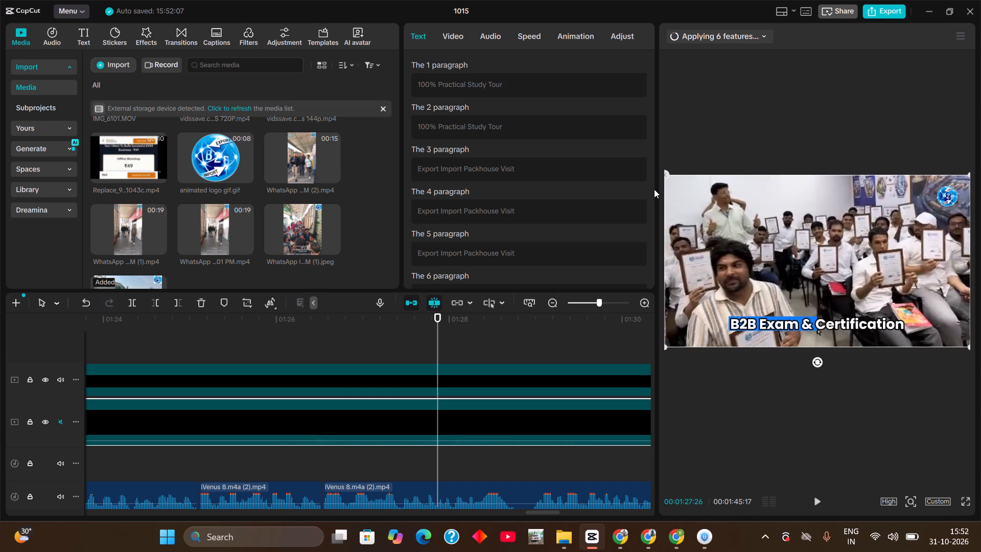
pyautogui.scroll(3, 391, 357)
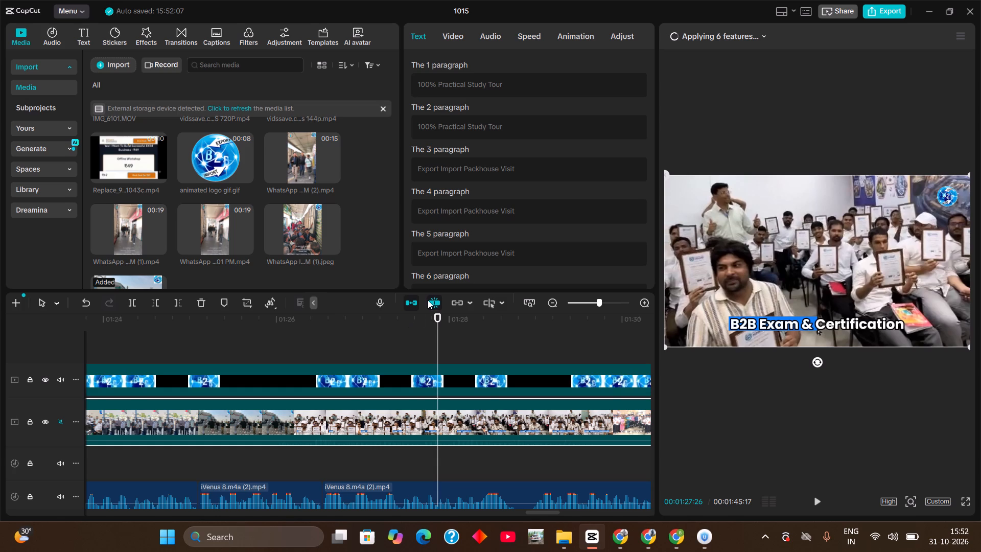
# Play the main timeline from 00:01:24:00 to about 00:01:32:24, checking the B2B Exam & Certification footage against the voice-over.
pyautogui.click(408, 330)
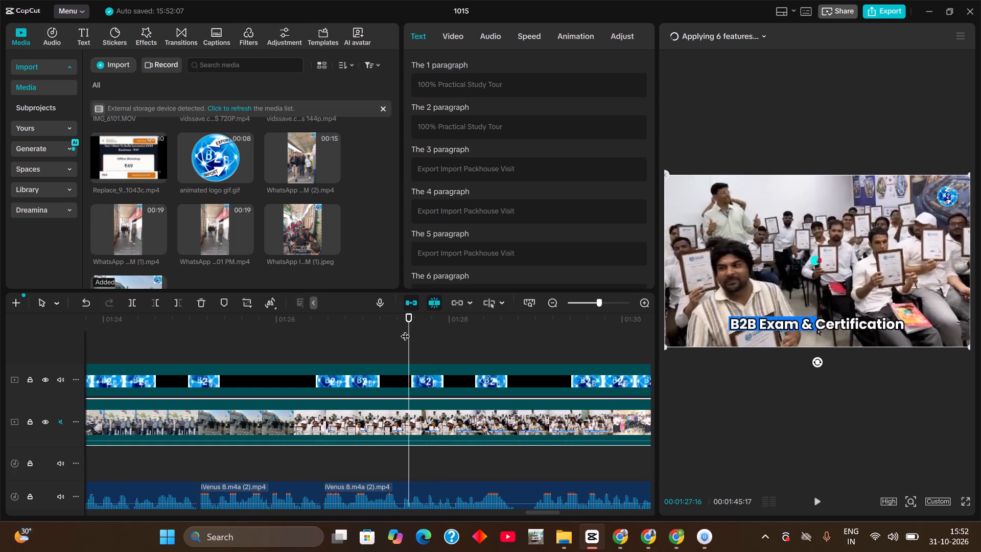
pyautogui.moveTo(408, 330); pyautogui.dragTo(166, 363)
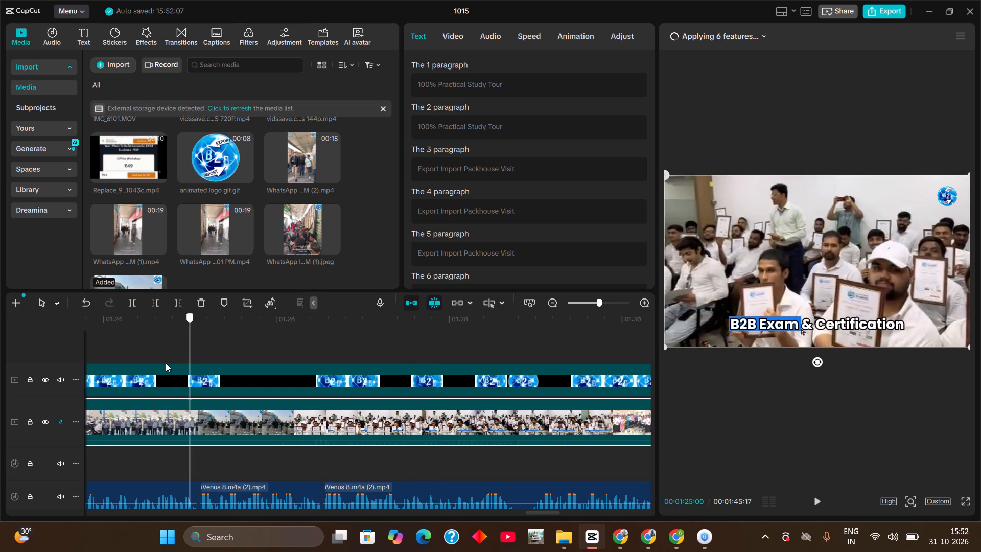
pyautogui.moveTo(166, 363); pyautogui.dragTo(112, 364)
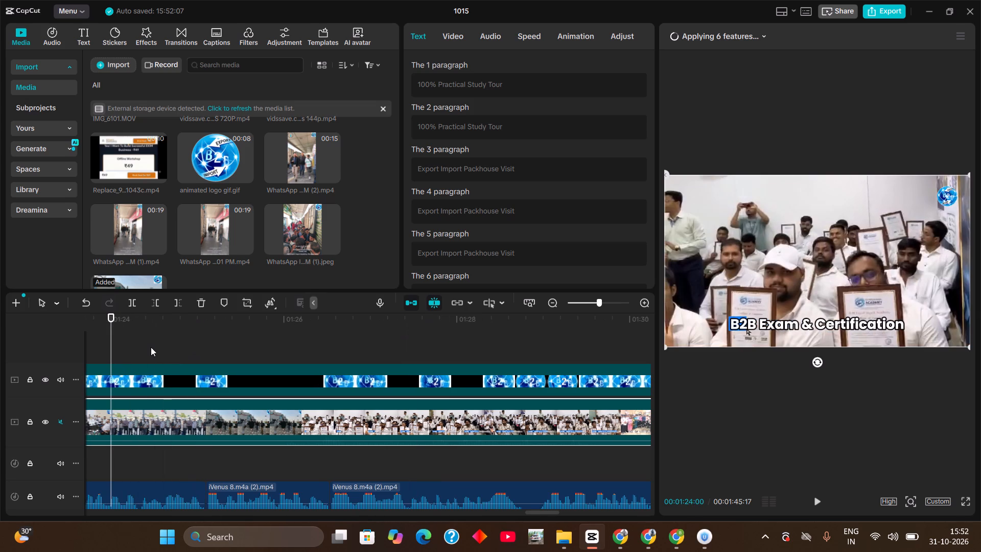
pyautogui.press('space')
pyautogui.press('space')
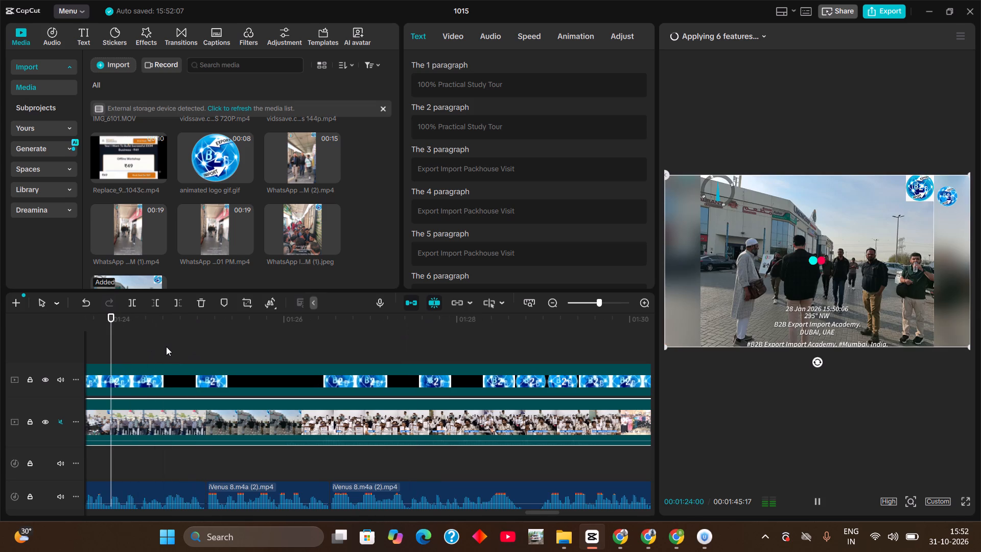
pyautogui.press('space')
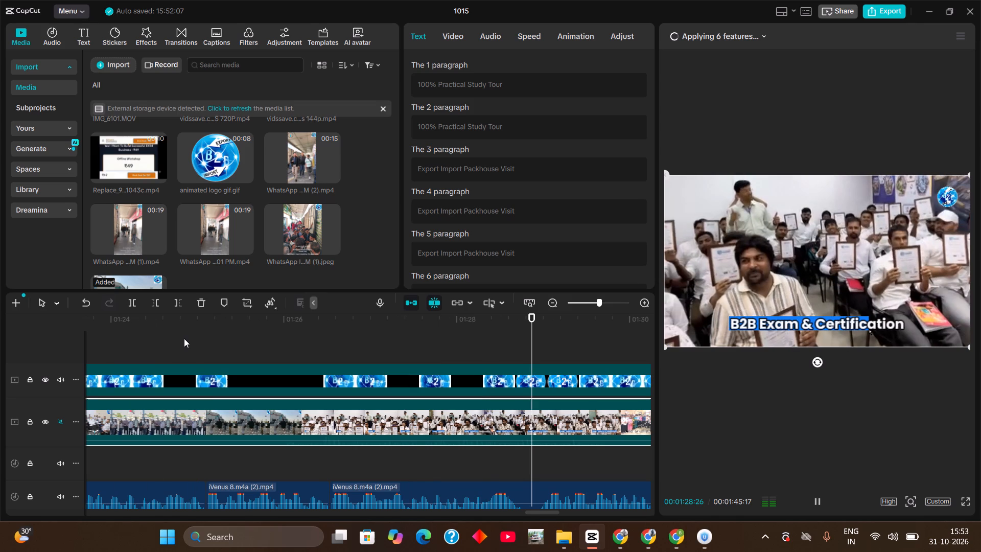
pyautogui.press('space')
pyautogui.press('space')
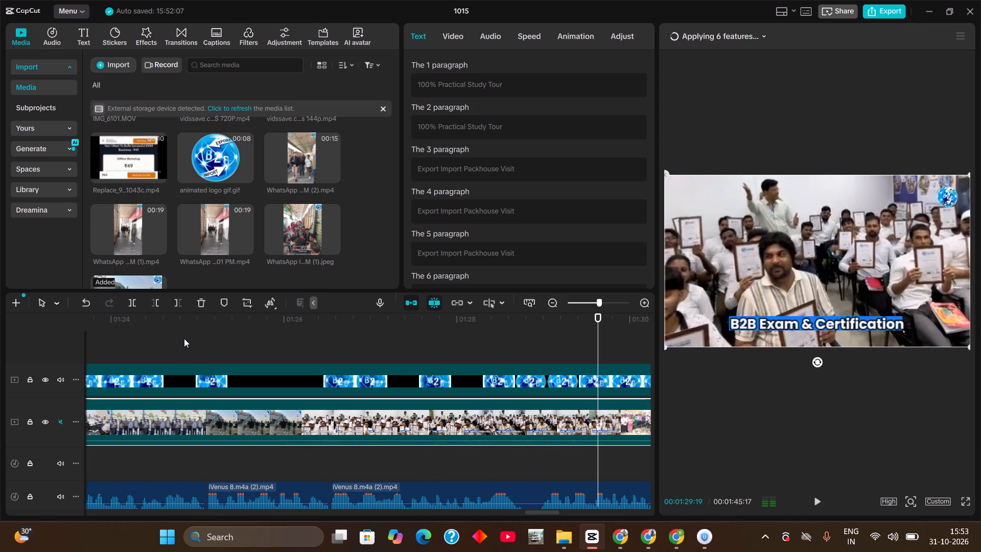
pyautogui.press('space')
pyautogui.press('space')
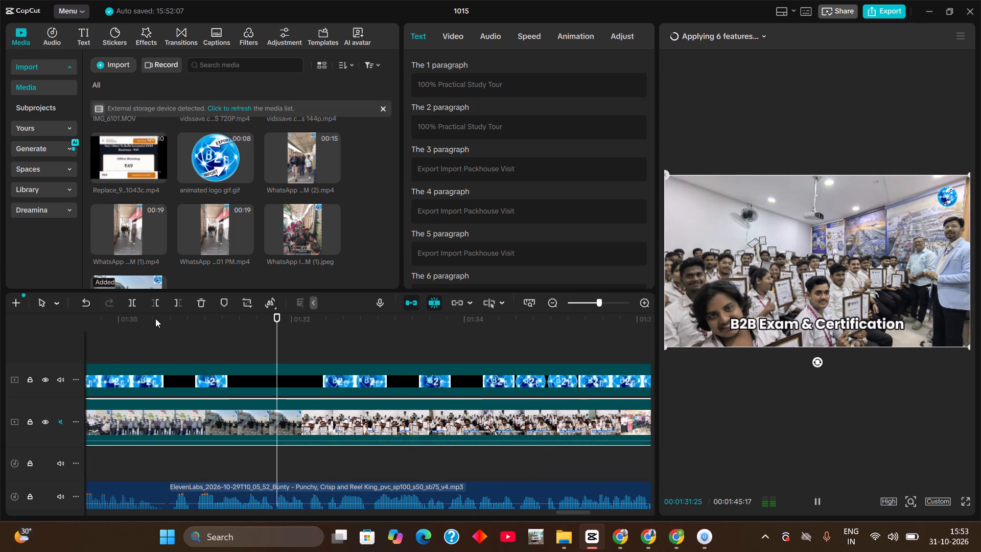
pyautogui.press('space')
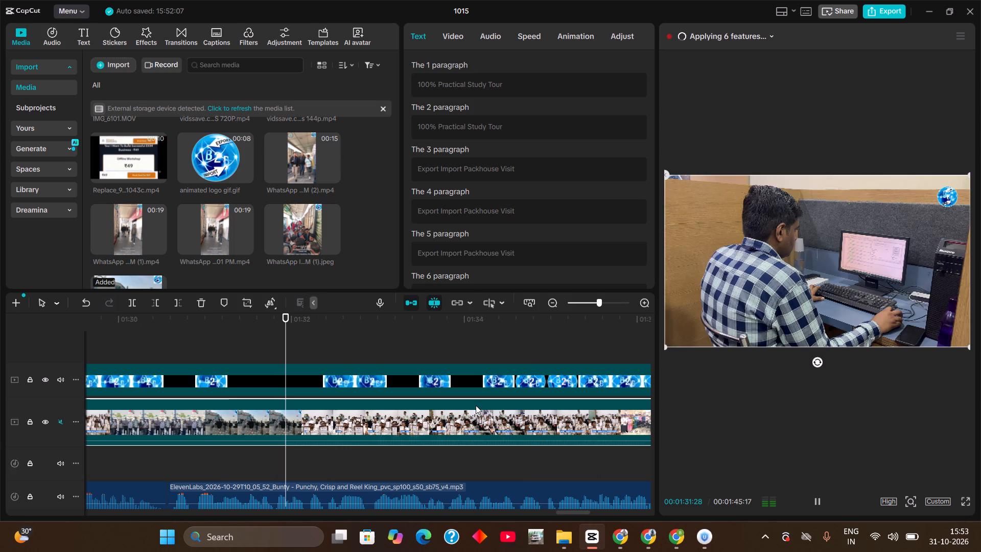
pyautogui.press('space')
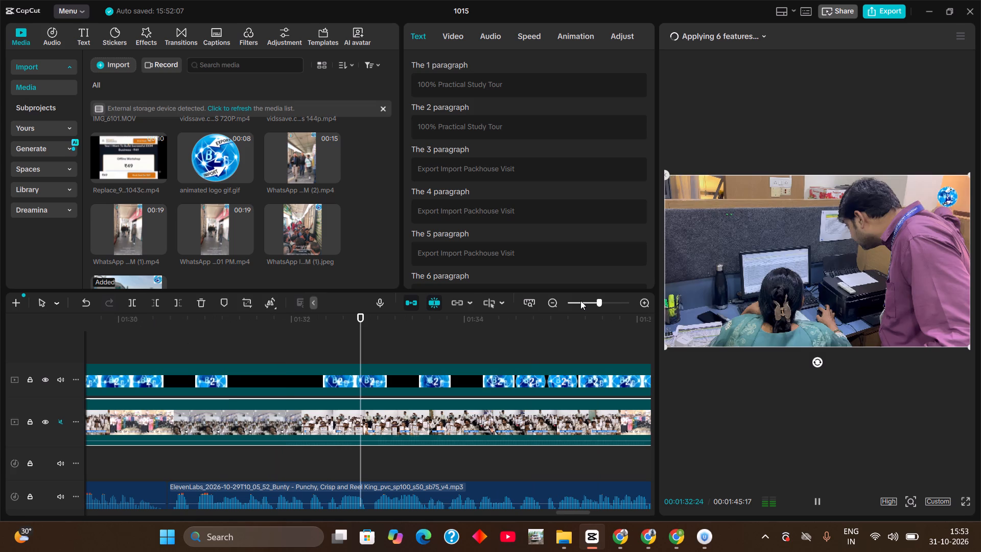
# Dismiss the performance reminder and scan the footage through to the timeline's end, returning to 00:01:27:03.
pyautogui.click(594, 301)
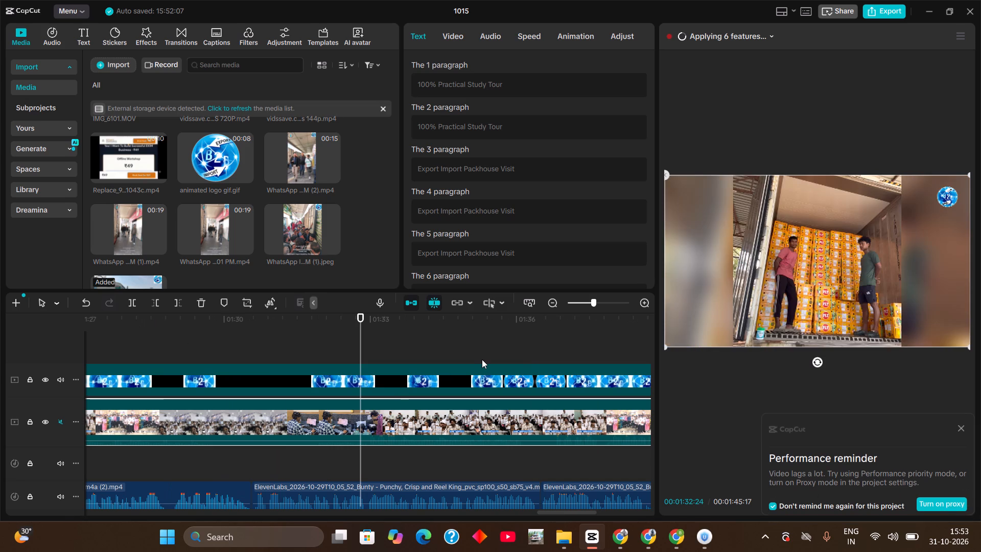
pyautogui.click(963, 428)
pyautogui.press('space')
pyautogui.moveTo(419, 319); pyautogui.dragTo(482, 359)
pyautogui.moveTo(482, 359); pyautogui.dragTo(544, 369)
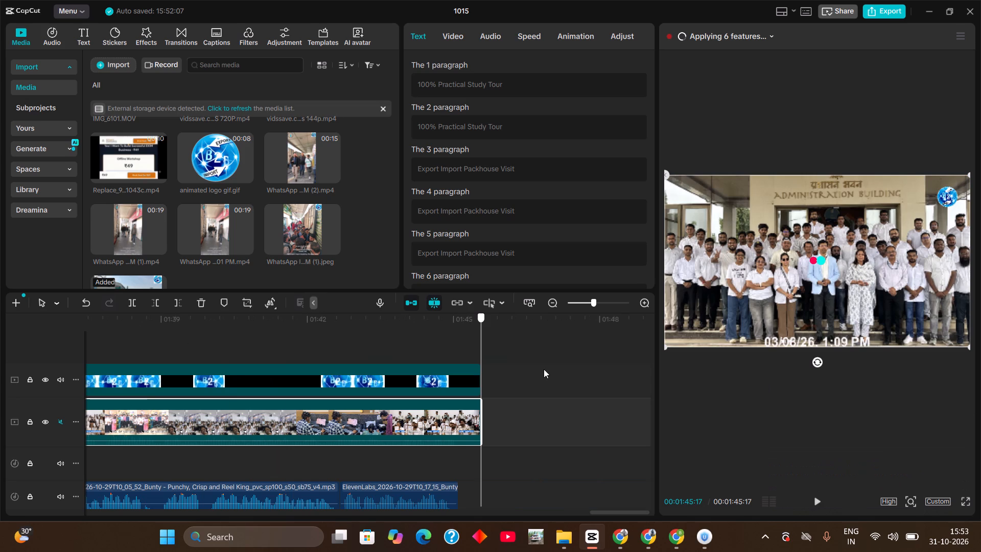
pyautogui.moveTo(544, 369); pyautogui.dragTo(108, 404)
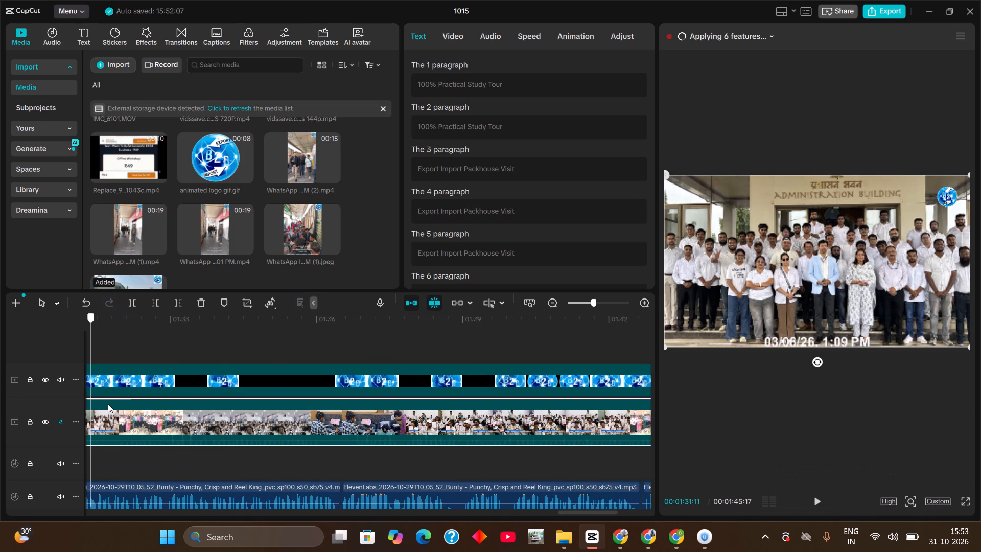
pyautogui.moveTo(108, 404); pyautogui.dragTo(114, 410)
pyautogui.scroll(2, 242, 462)
pyautogui.scroll(-2, 242, 462)
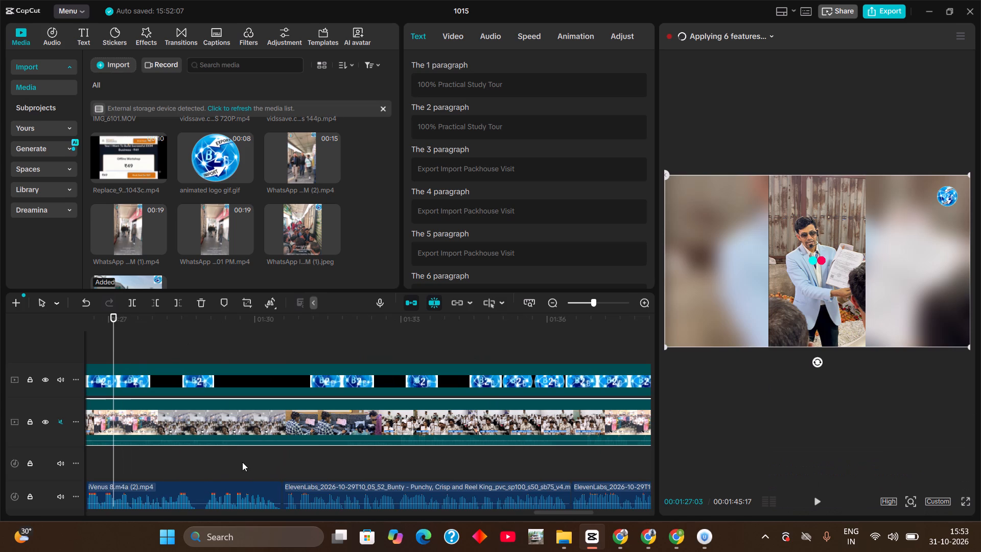
# Play from 00:01:27:03 to about 00:01:31:02 with pauses, checking where the certification footage changes relative to the voice-over.
pyautogui.scroll(4, 242, 462)
pyautogui.press('space')
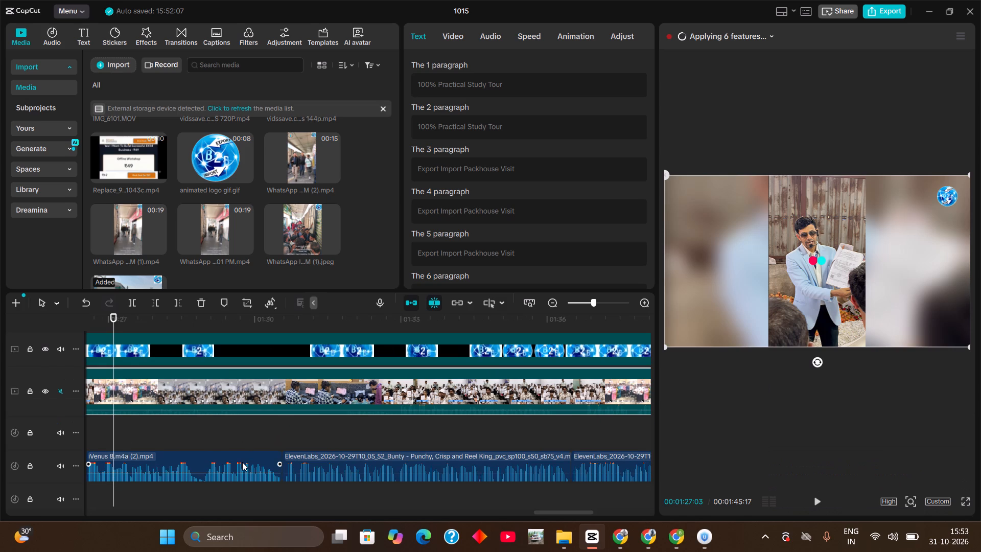
pyautogui.press('space')
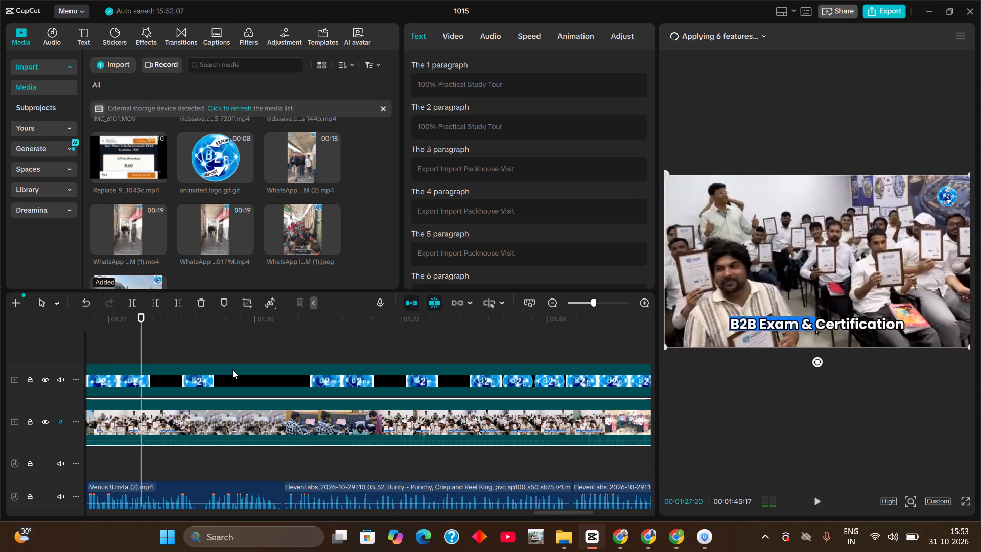
pyautogui.press('space')
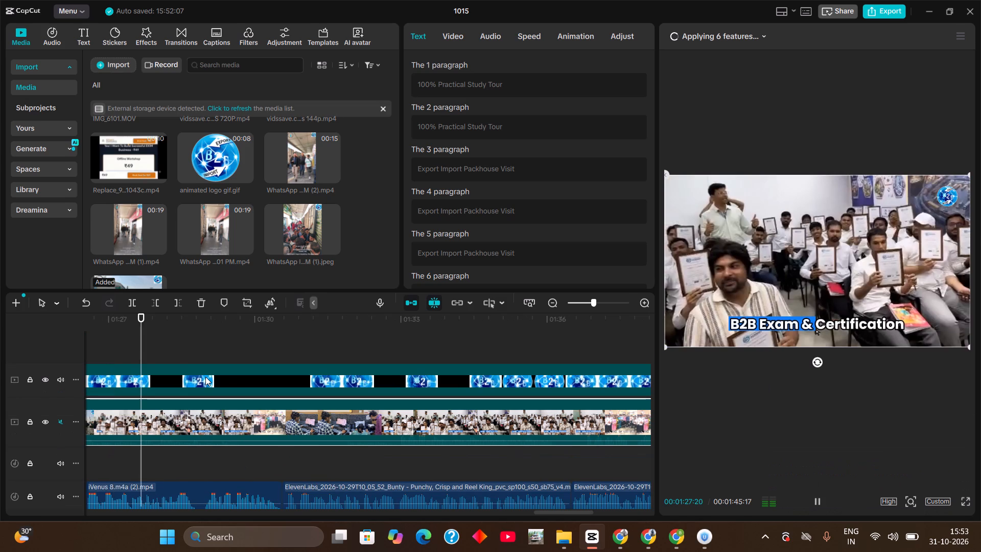
pyautogui.press('space')
pyautogui.press('space')
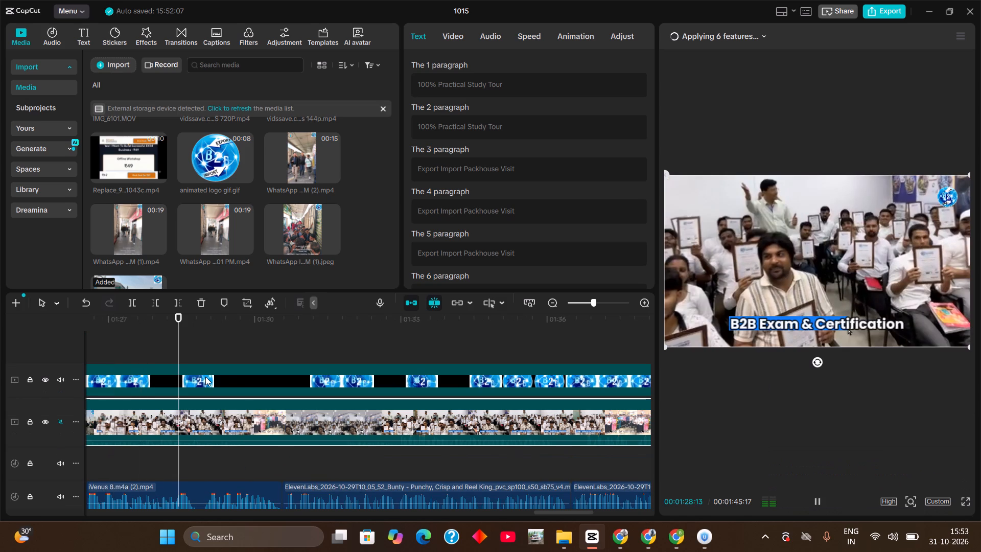
pyautogui.press('space')
pyautogui.press('space')
pyautogui.press('space')
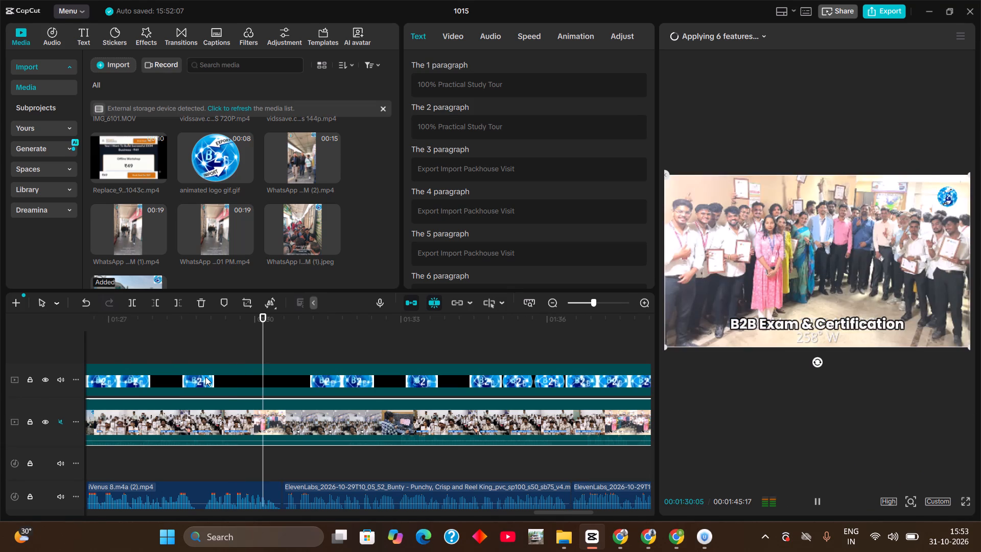
pyautogui.press('space')
pyautogui.press('space')
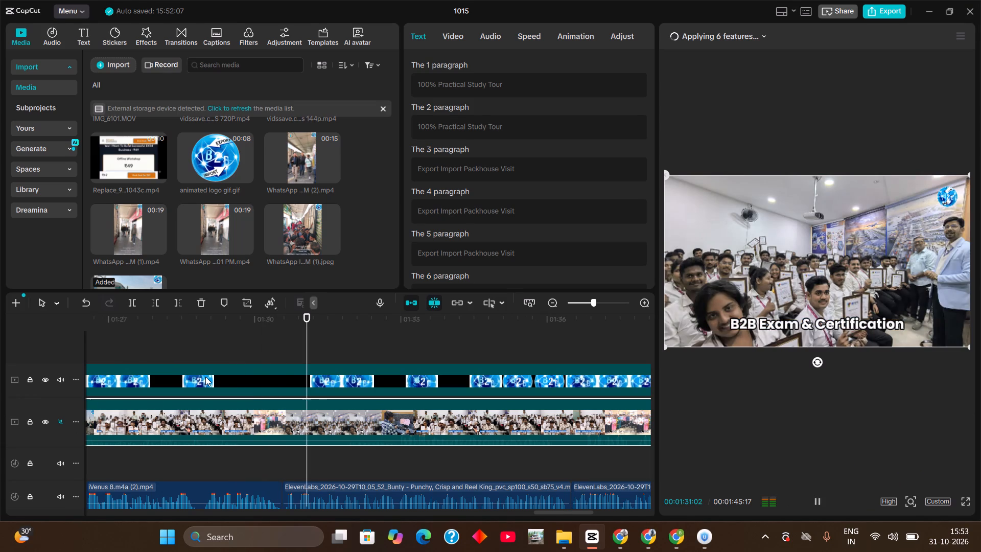
# Play and scrub the main timeline from about 00:01:30:17 to 00:01:32:24, checking where the certification footage ends against the voice-over.
pyautogui.click(279, 323)
pyautogui.press('space')
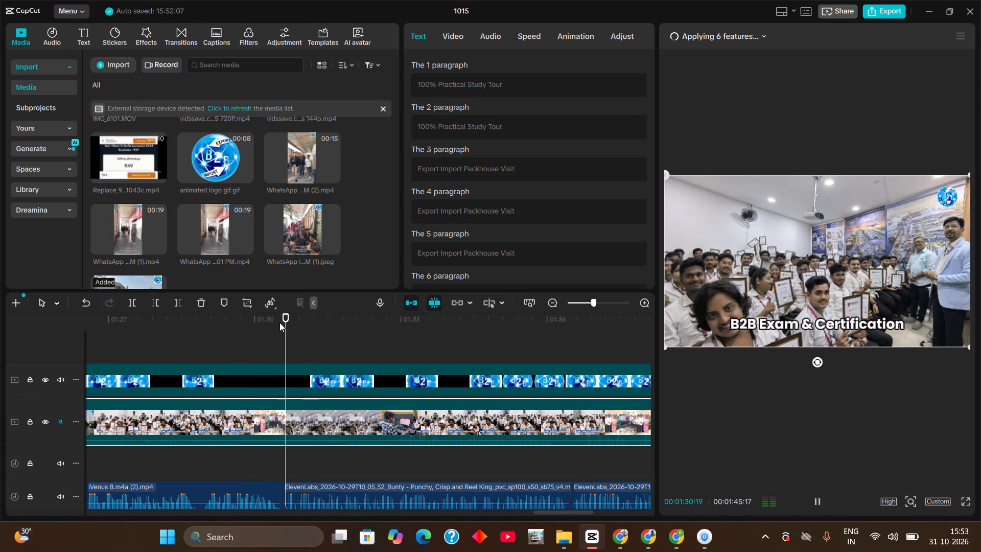
pyautogui.press('space')
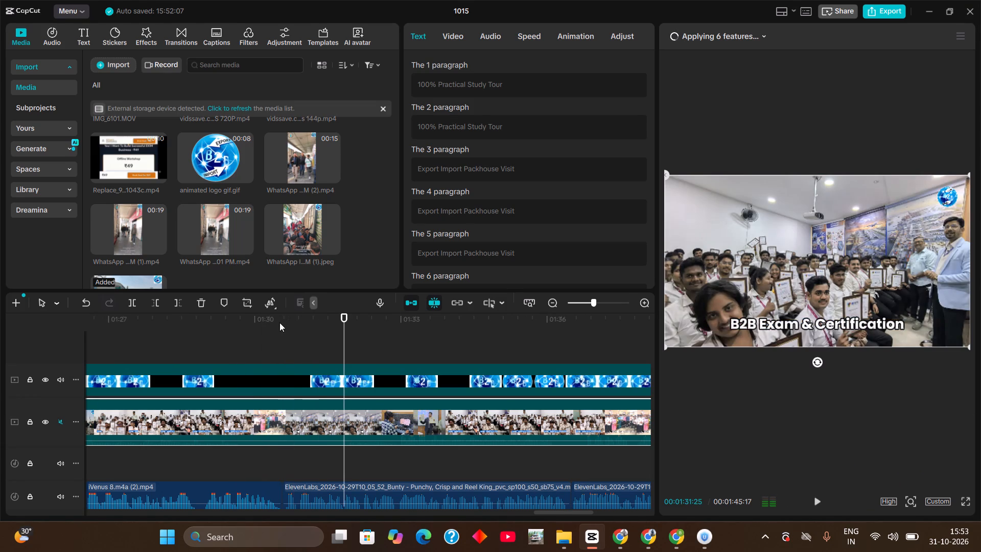
pyautogui.moveTo(294, 326); pyautogui.dragTo(285, 332)
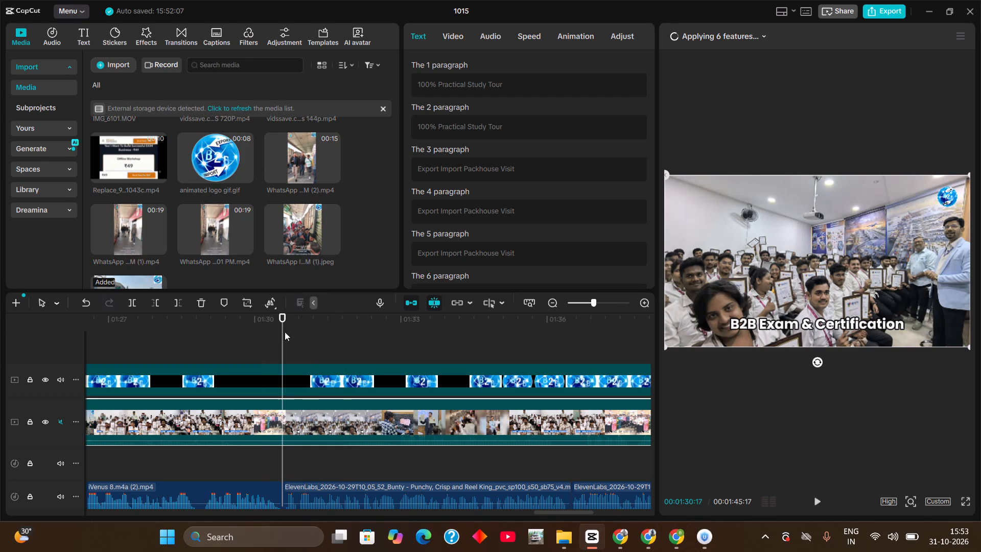
pyautogui.press('space')
pyautogui.press('space')
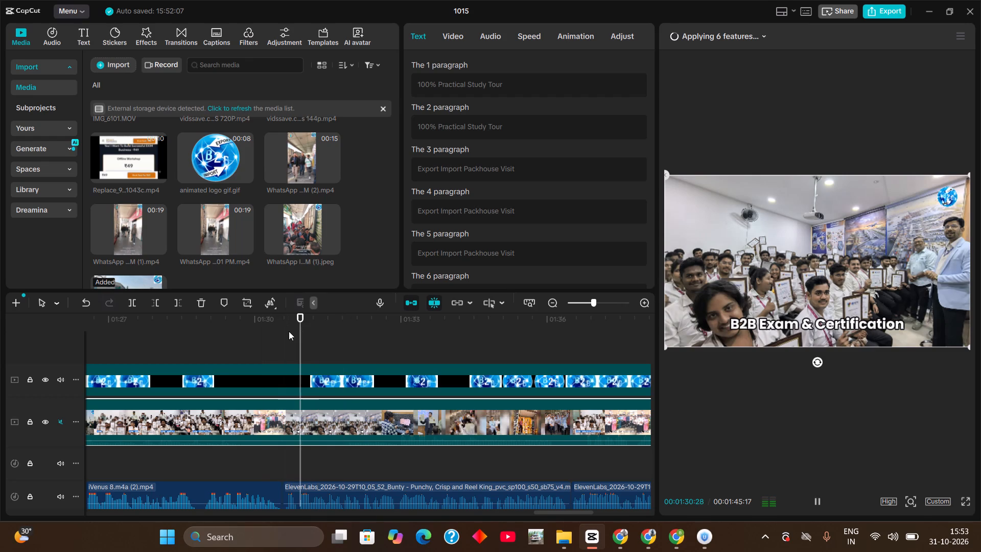
pyautogui.moveTo(313, 319); pyautogui.dragTo(333, 320)
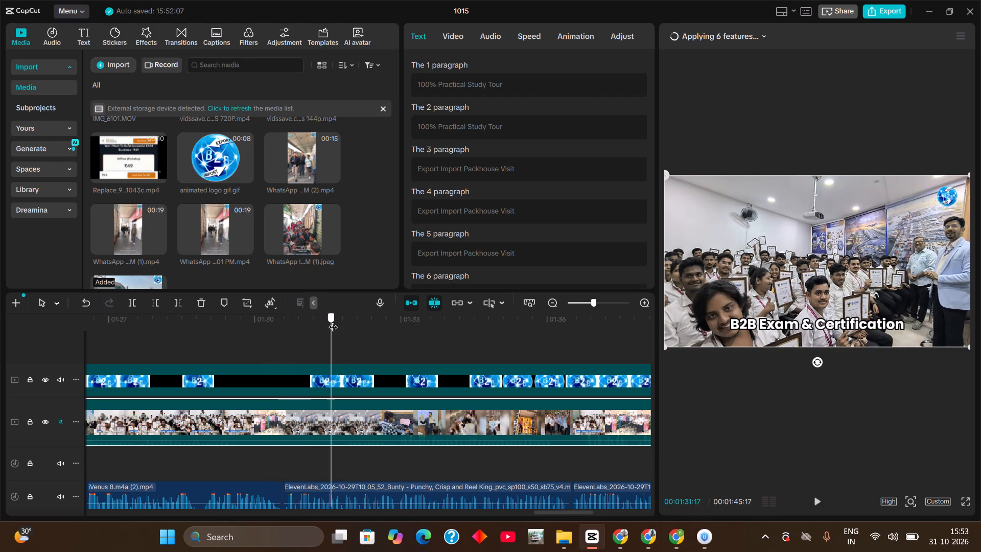
pyautogui.moveTo(333, 320); pyautogui.dragTo(383, 325)
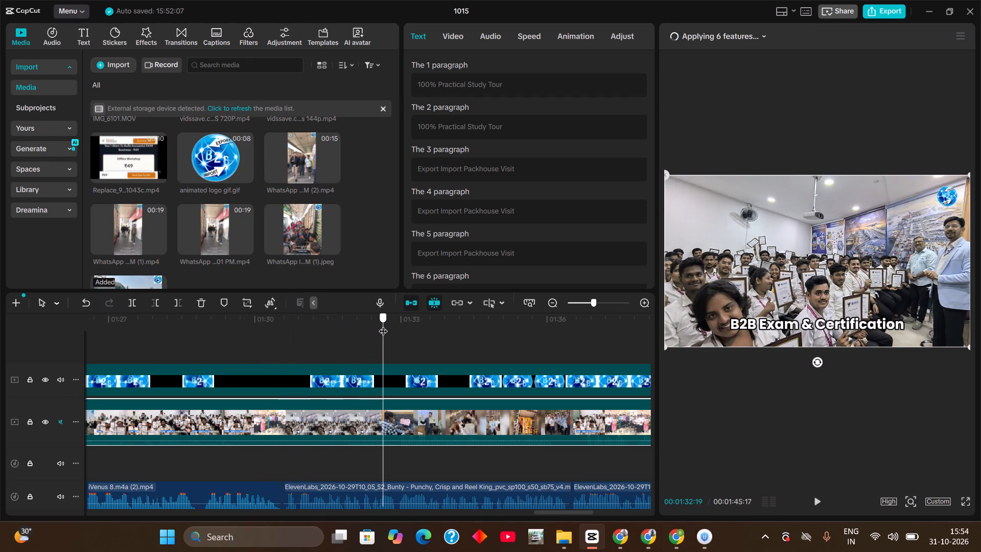
pyautogui.moveTo(383, 325); pyautogui.dragTo(391, 325)
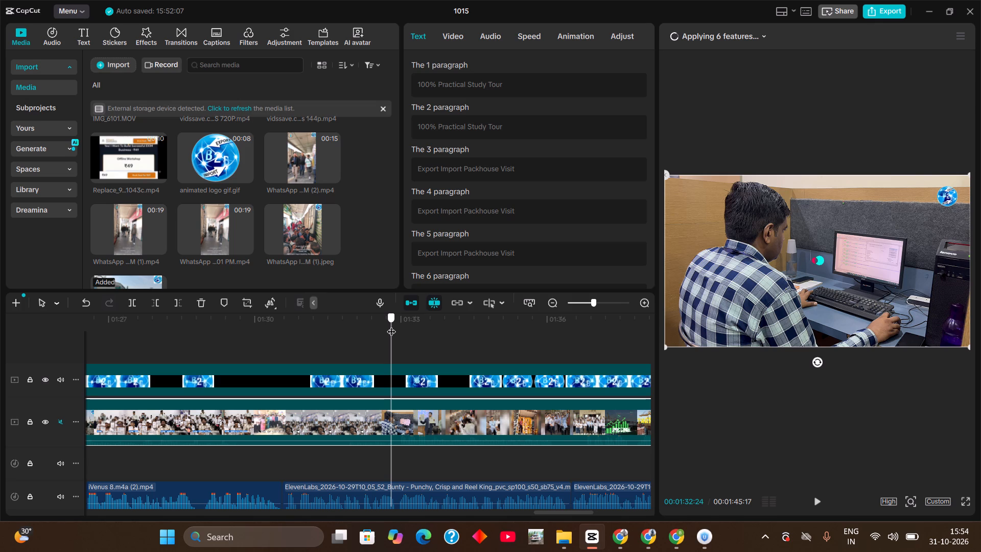
# Return to 00:01:23:18 and play to about 00:01:25:28 with pauses, checking the Dubai visit footage against the voice-over.
pyautogui.moveTo(391, 325); pyautogui.dragTo(160, 367)
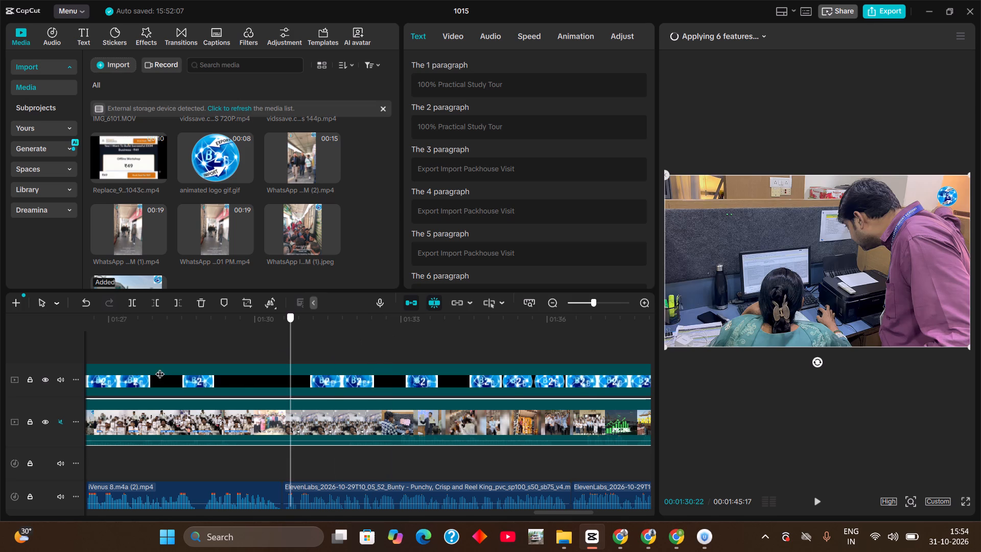
pyautogui.moveTo(160, 367); pyautogui.dragTo(173, 383)
pyautogui.press('space')
pyautogui.press('space')
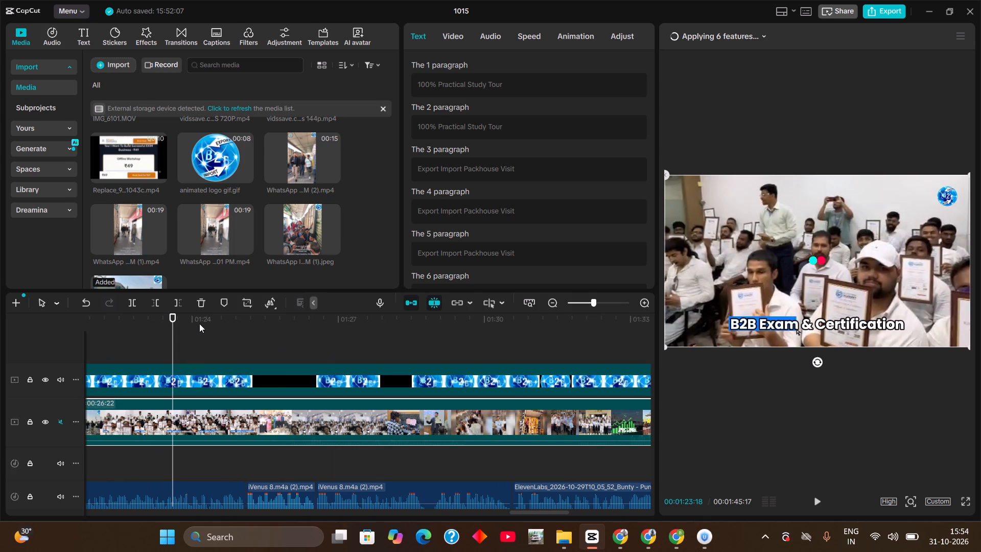
pyautogui.press('space')
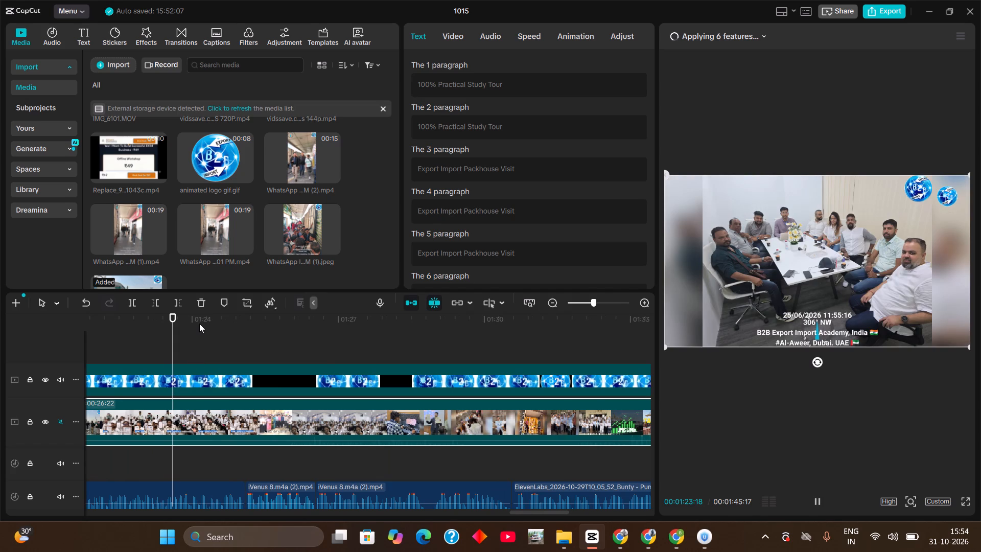
pyautogui.press('space')
pyautogui.press('space')
pyautogui.press('space')
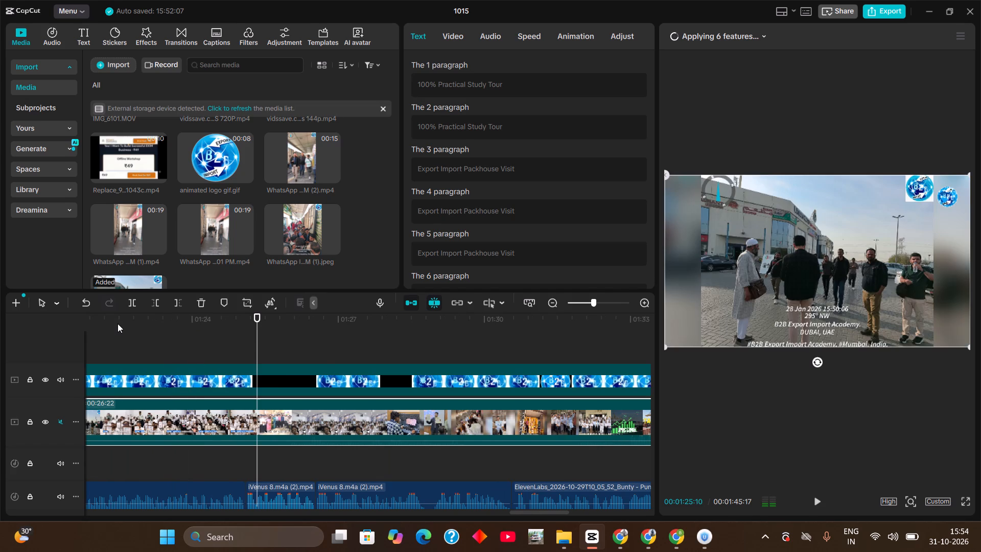
pyautogui.press('space')
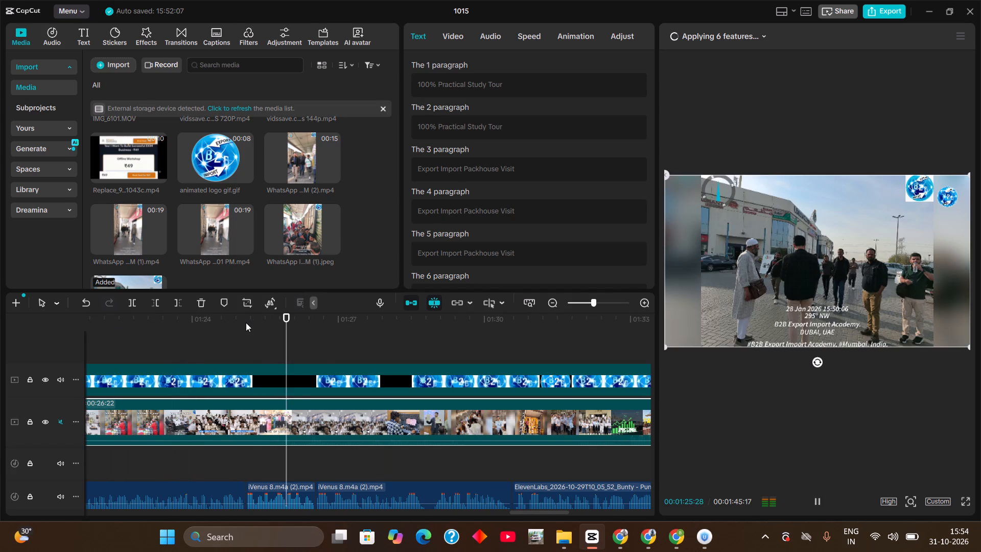
pyautogui.press('space')
# Scrub and replay between 00:01:23:18 and about 00:01:25:20, examining the footage where the iVenus 8.m4a (2).mp4 audio starts.
pyautogui.moveTo(246, 323); pyautogui.dragTo(214, 328)
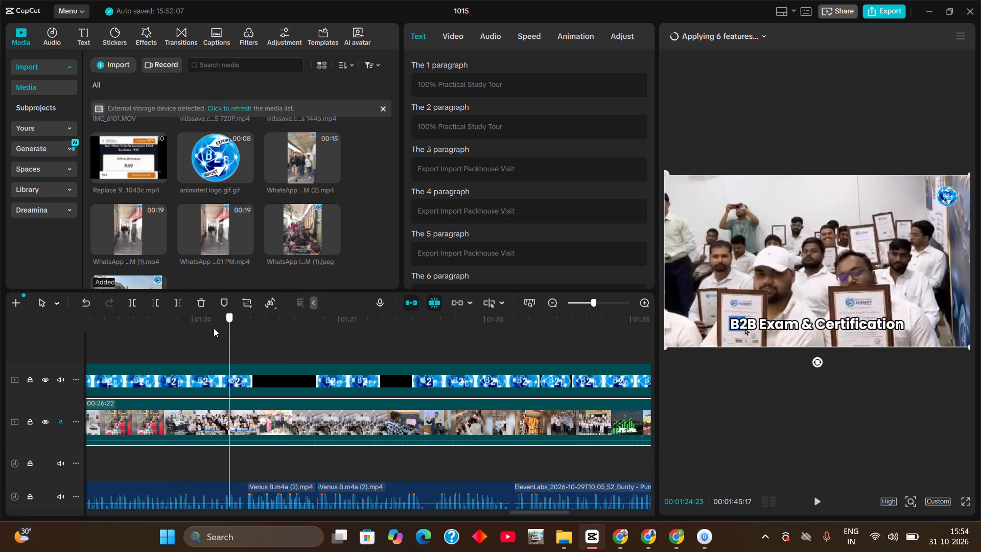
pyautogui.moveTo(214, 328); pyautogui.dragTo(250, 329)
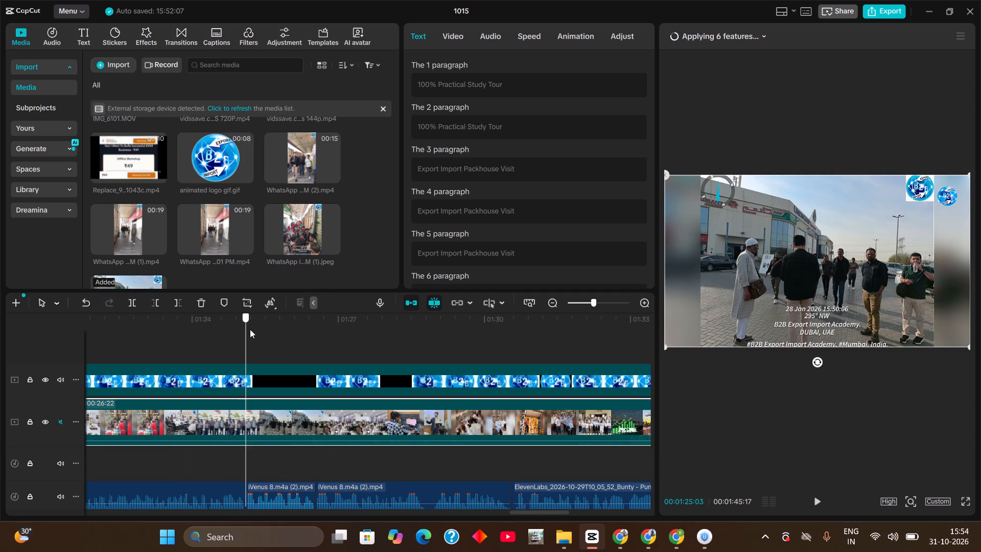
pyautogui.moveTo(250, 329); pyautogui.dragTo(250, 338)
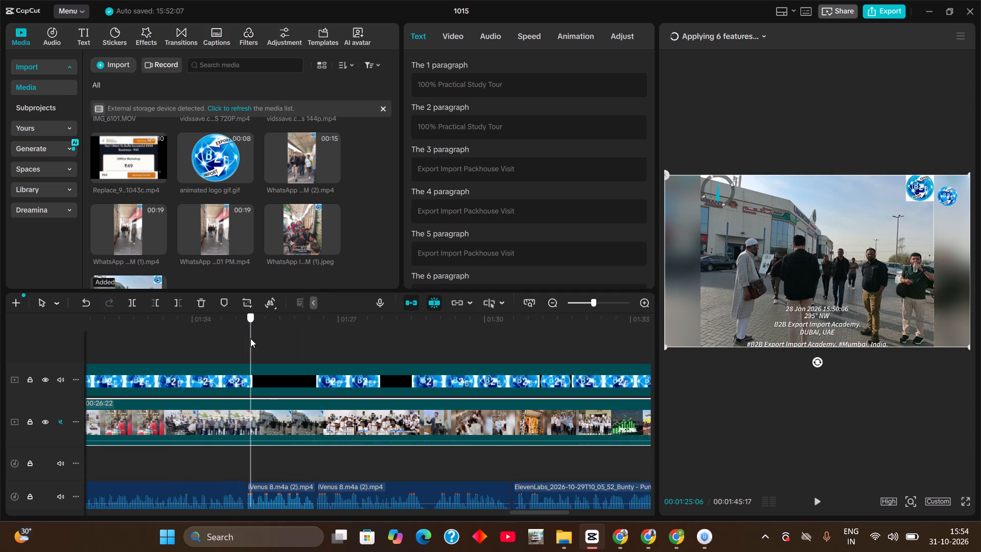
pyautogui.moveTo(250, 338); pyautogui.dragTo(248, 340)
pyautogui.press('space')
pyautogui.press('space')
pyautogui.moveTo(254, 324); pyautogui.dragTo(254, 325)
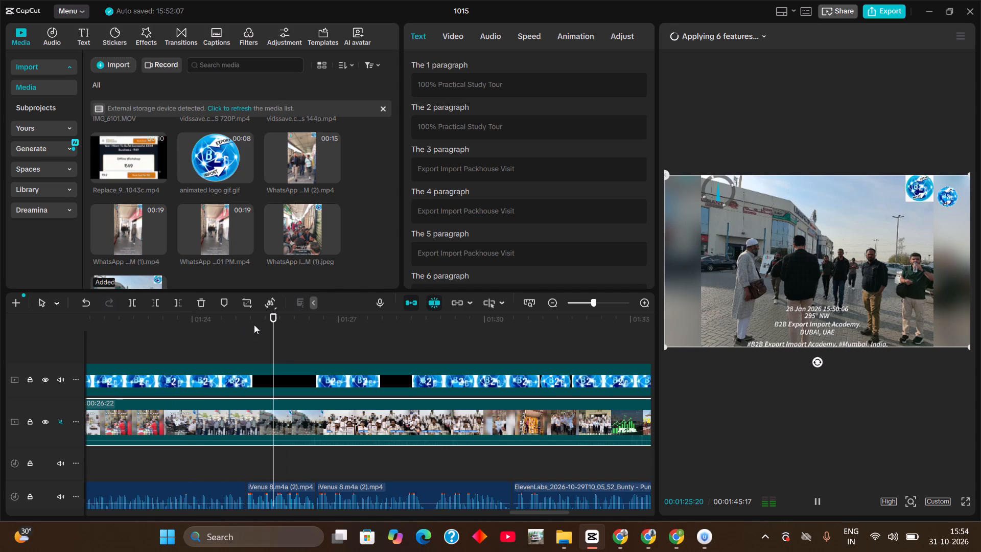
pyautogui.moveTo(254, 325); pyautogui.dragTo(178, 339)
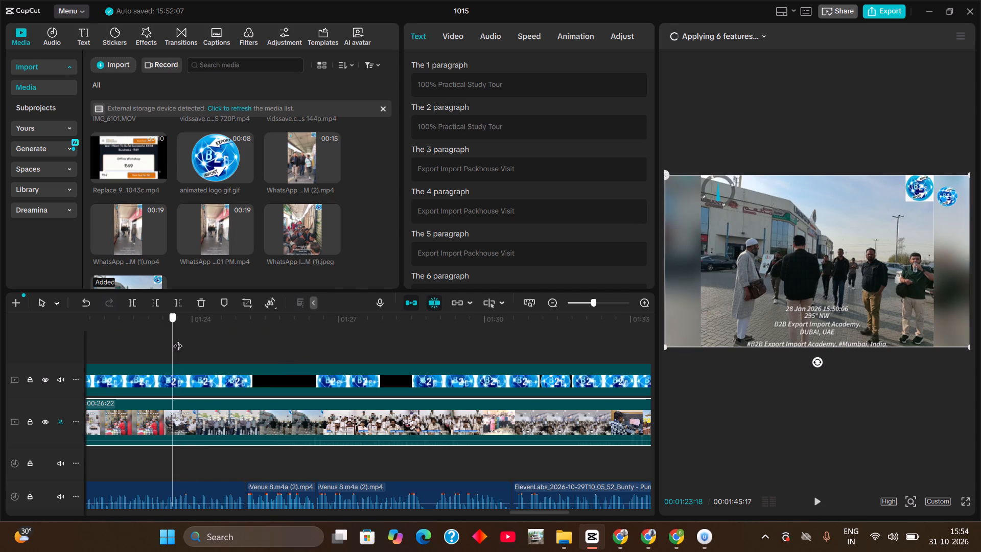
# Split Compound clip1 at 00:01:25:03 and 00:01:26:01, and delete the short Dubai footage segment between the cuts.
pyautogui.moveTo(178, 339); pyautogui.dragTo(244, 347)
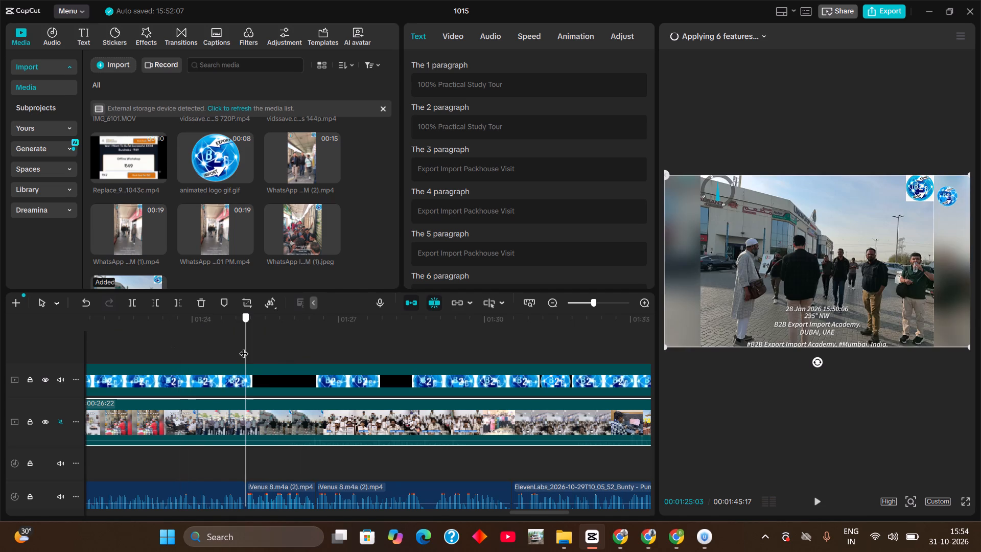
pyautogui.moveTo(244, 347); pyautogui.dragTo(244, 347)
pyautogui.click(247, 417)
pyautogui.hotkey('ctrl', 'b')
pyautogui.click(248, 344)
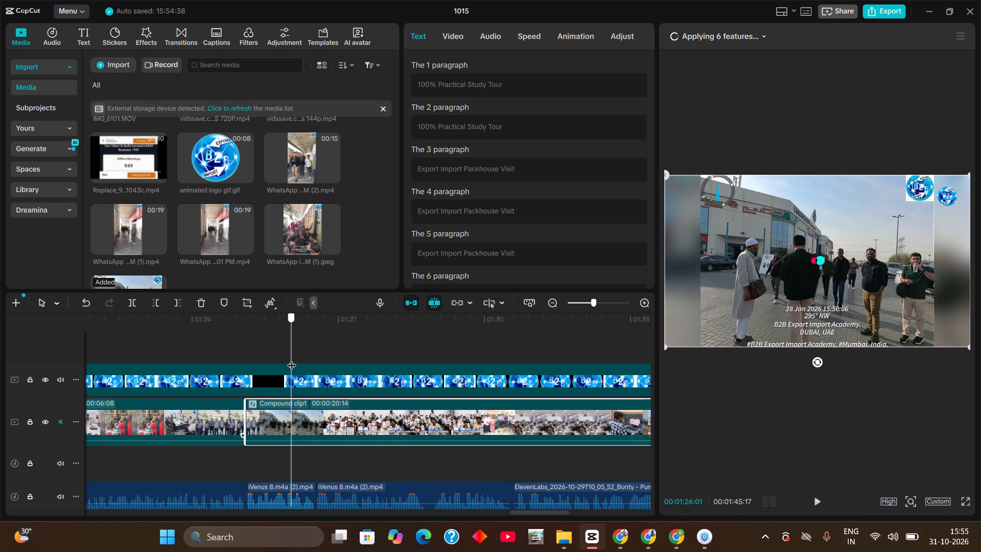
pyautogui.click(266, 420)
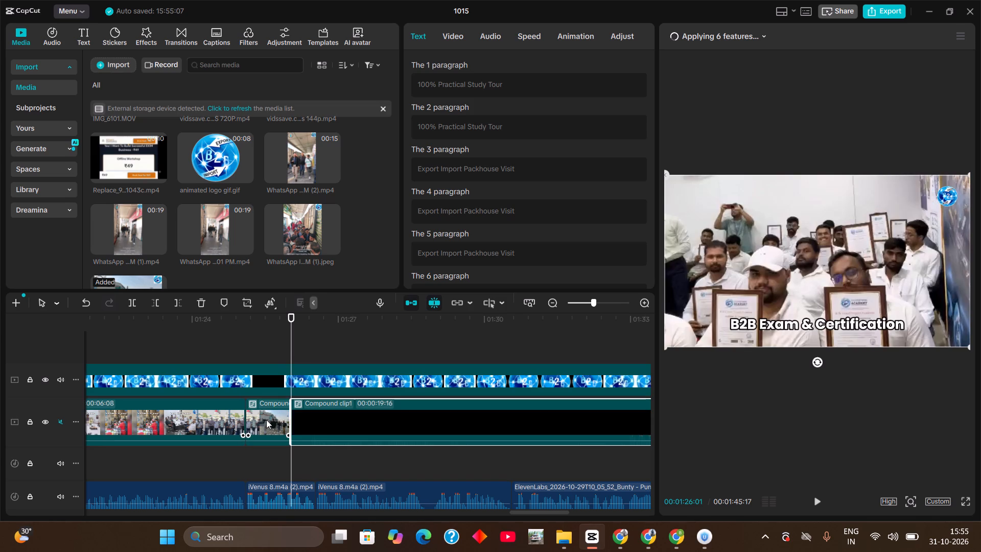
pyautogui.press('BackSpace')
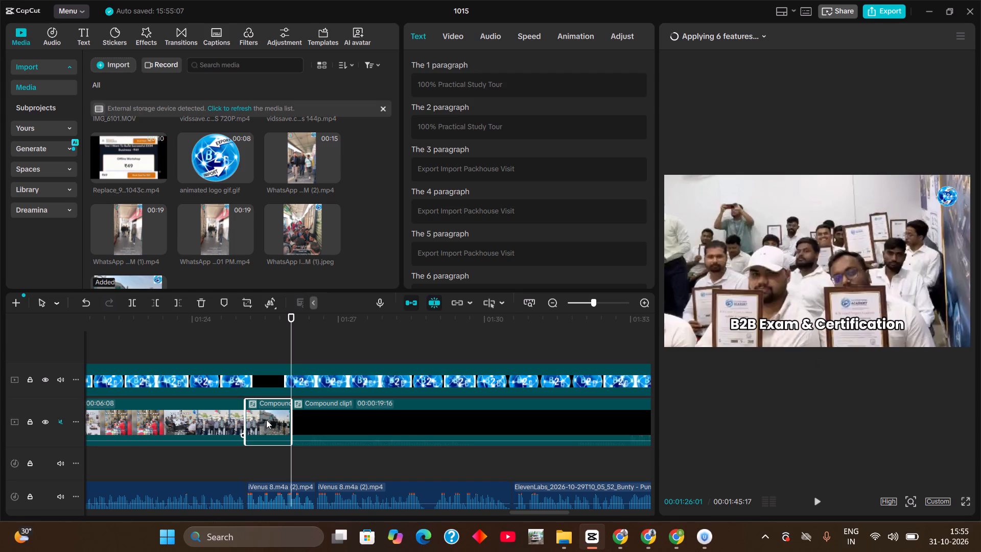
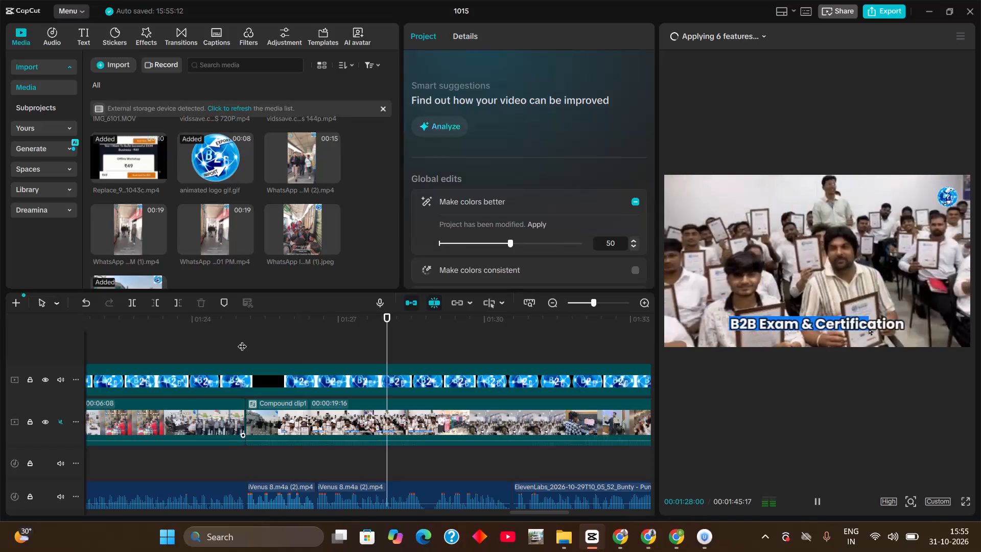
# Replay the certification footage between about 00:01:28:00 and 00:01:30:13, and split Compound clip1 at 00:01:29:24.
pyautogui.press('space')
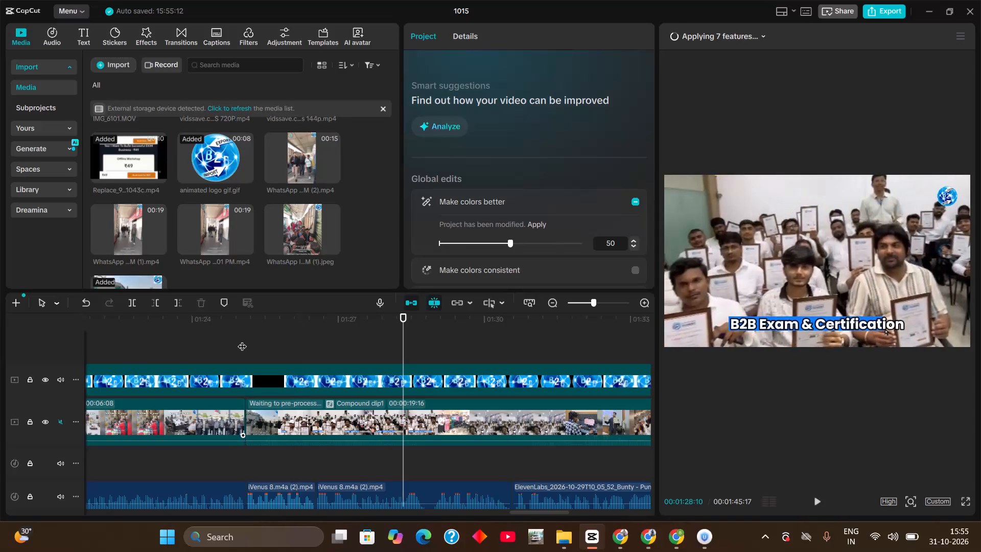
pyautogui.press('space')
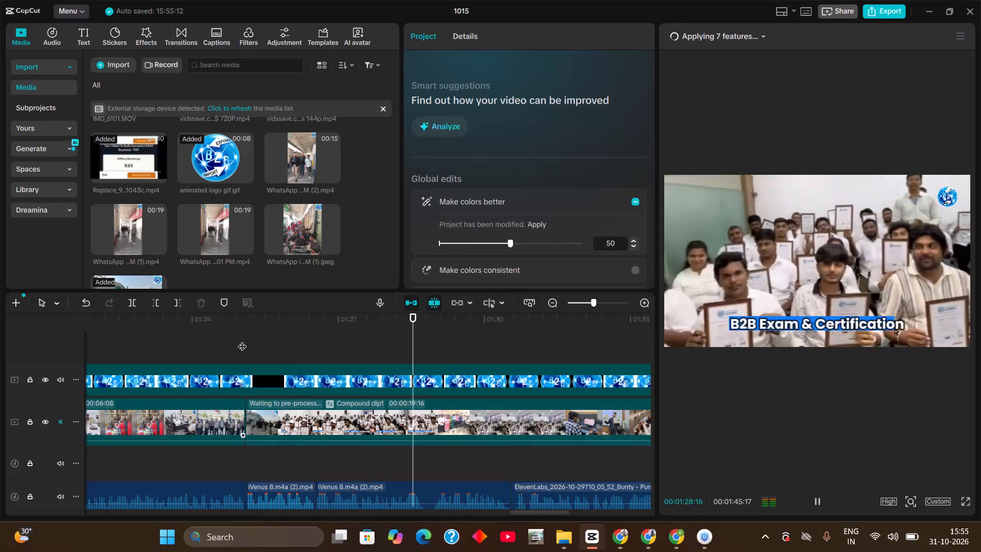
pyautogui.press('space')
pyautogui.press('space')
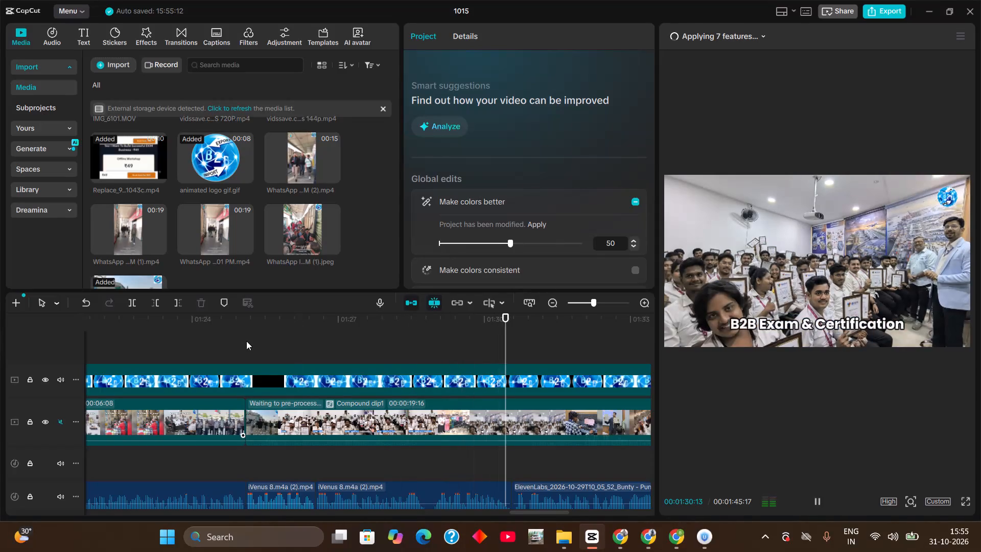
pyautogui.press('space')
pyautogui.click(440, 325)
pyautogui.press('space')
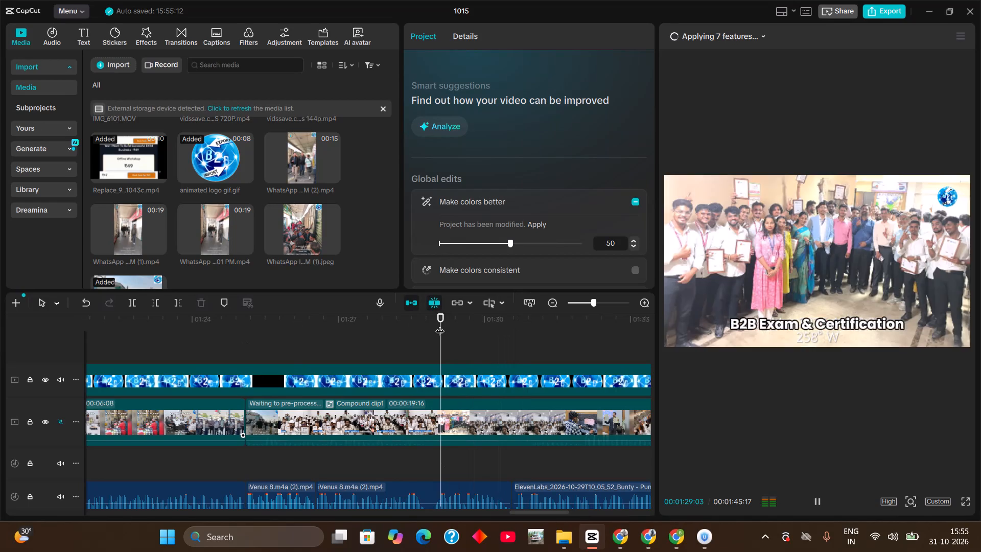
pyautogui.press('space')
pyautogui.click(483, 419)
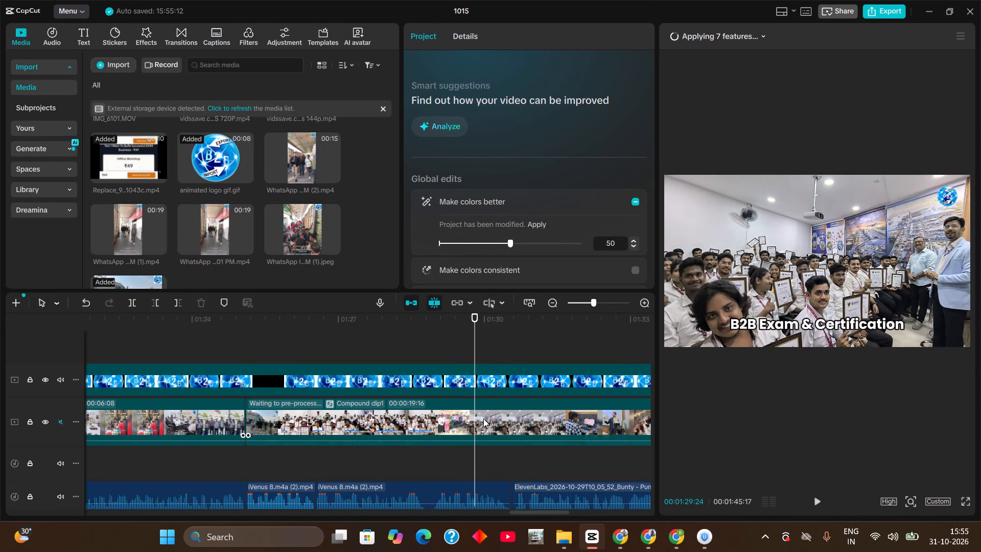
pyautogui.hotkey('ctrl', 'b')
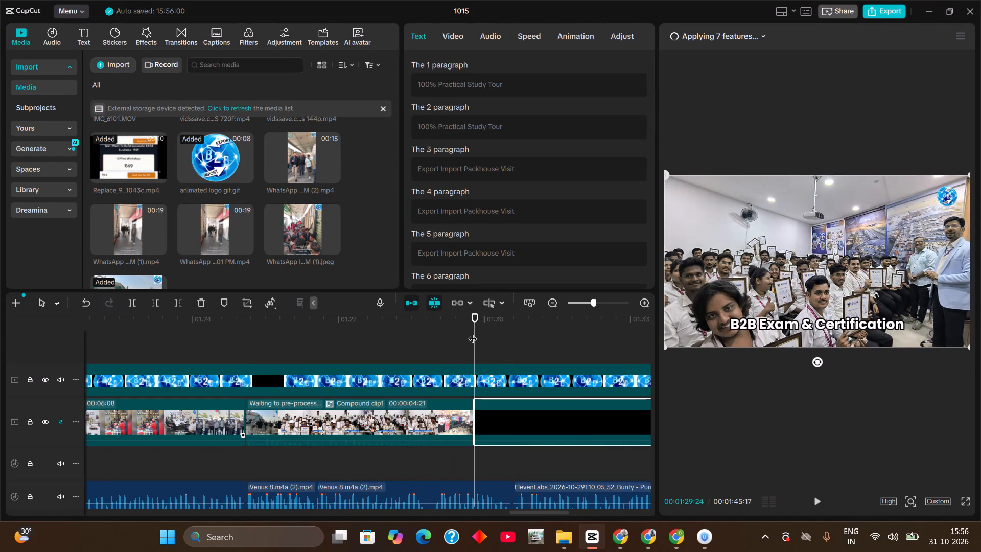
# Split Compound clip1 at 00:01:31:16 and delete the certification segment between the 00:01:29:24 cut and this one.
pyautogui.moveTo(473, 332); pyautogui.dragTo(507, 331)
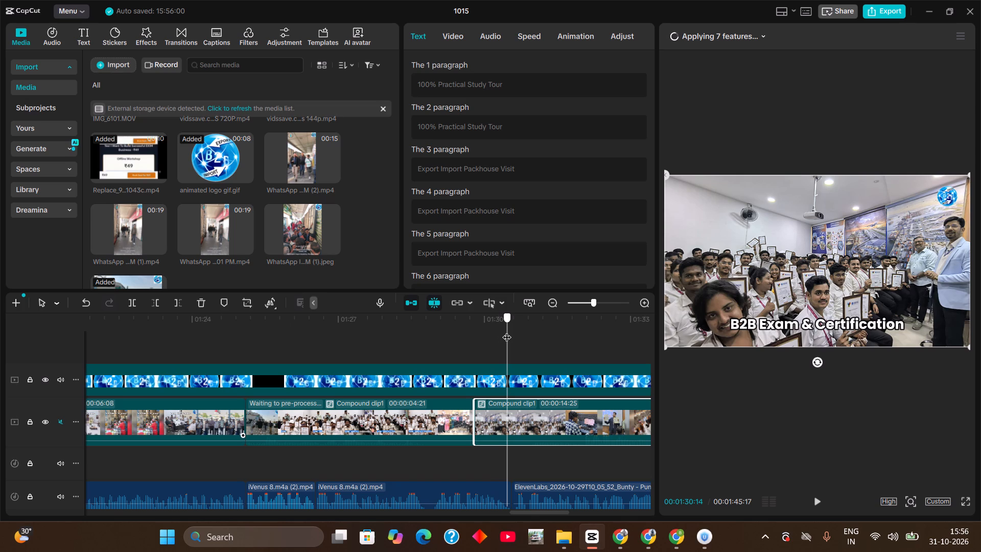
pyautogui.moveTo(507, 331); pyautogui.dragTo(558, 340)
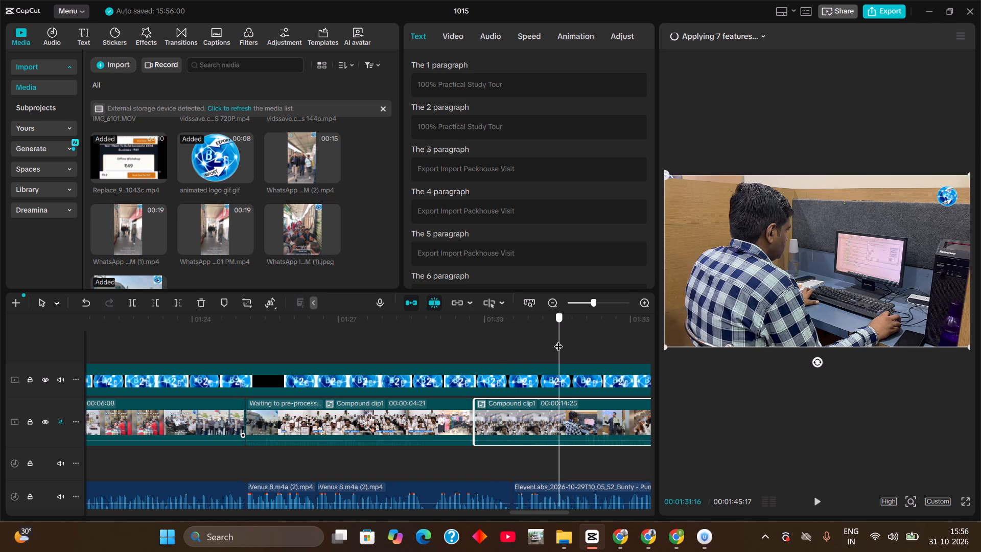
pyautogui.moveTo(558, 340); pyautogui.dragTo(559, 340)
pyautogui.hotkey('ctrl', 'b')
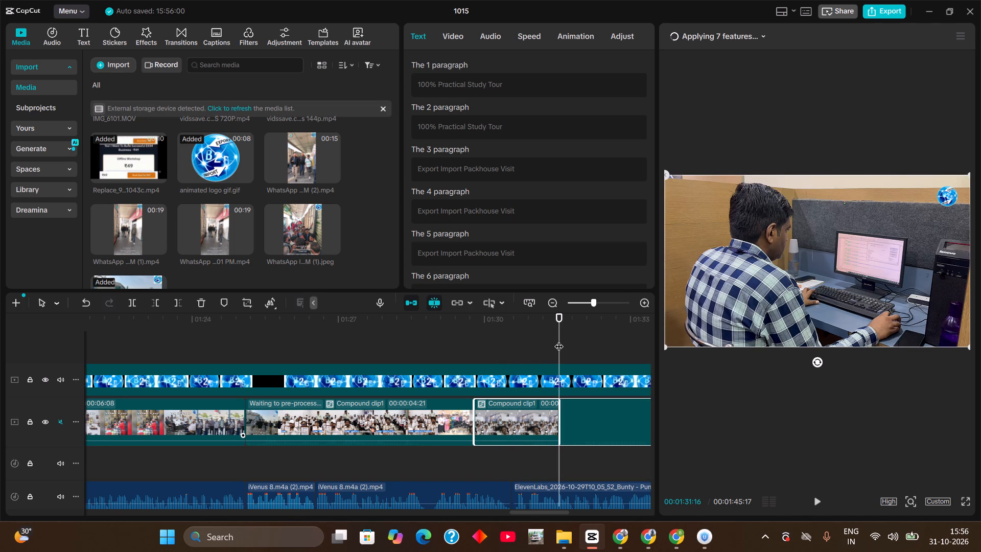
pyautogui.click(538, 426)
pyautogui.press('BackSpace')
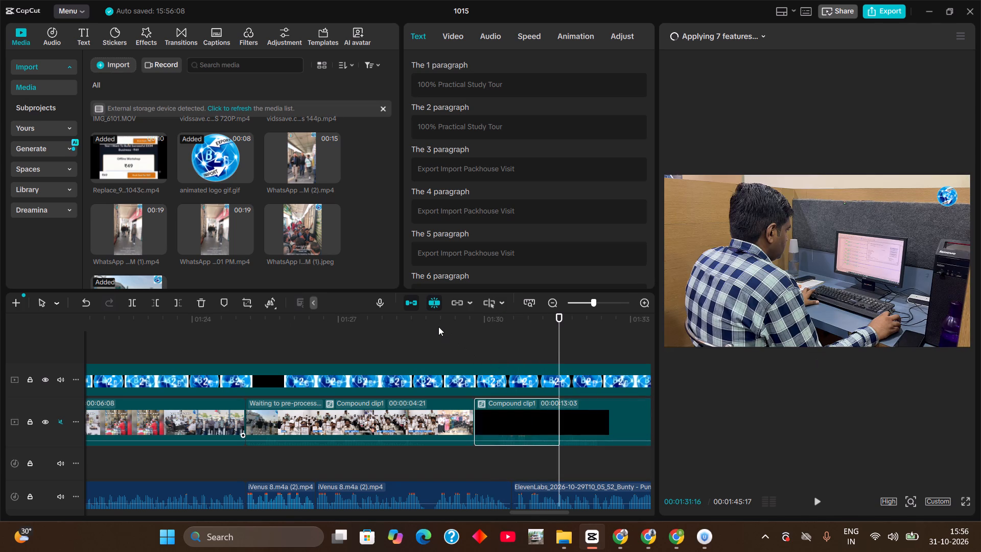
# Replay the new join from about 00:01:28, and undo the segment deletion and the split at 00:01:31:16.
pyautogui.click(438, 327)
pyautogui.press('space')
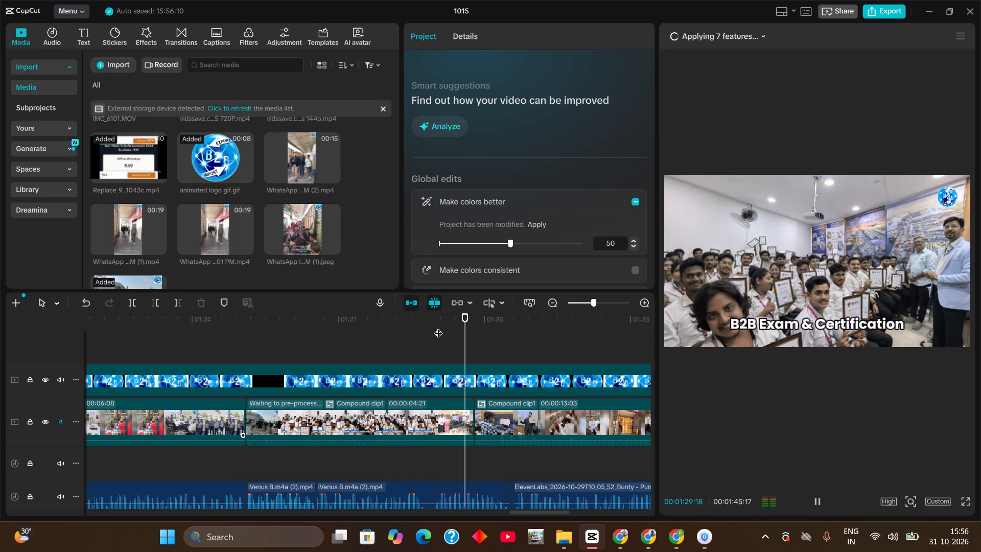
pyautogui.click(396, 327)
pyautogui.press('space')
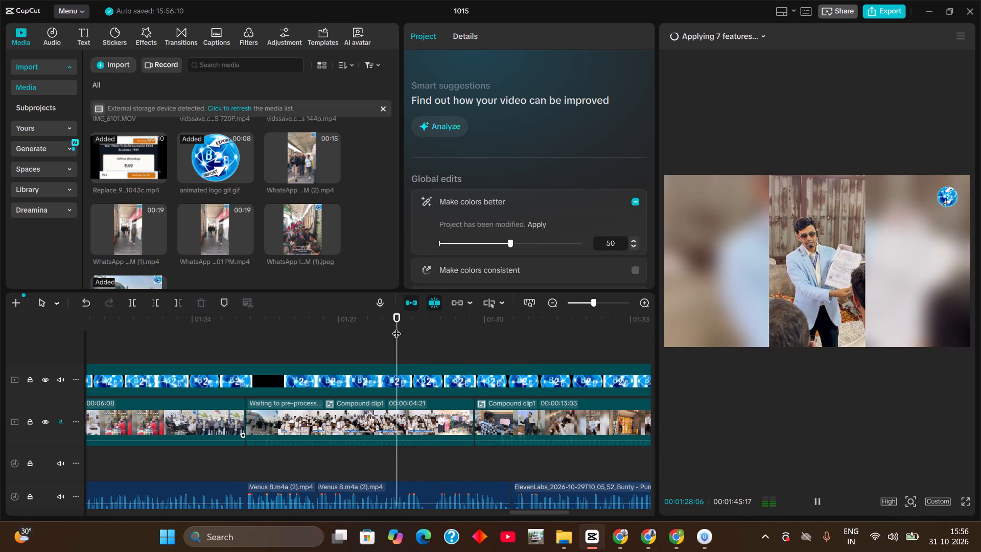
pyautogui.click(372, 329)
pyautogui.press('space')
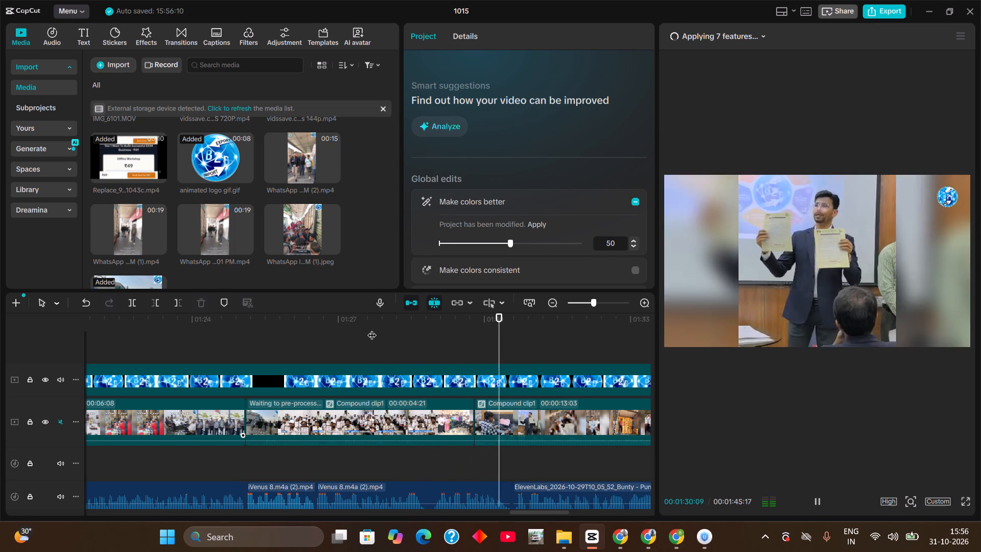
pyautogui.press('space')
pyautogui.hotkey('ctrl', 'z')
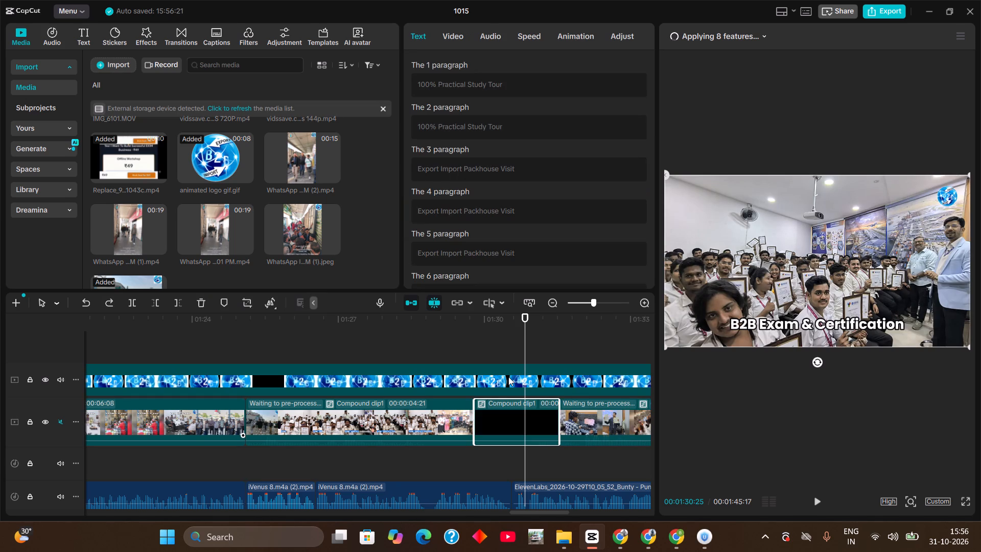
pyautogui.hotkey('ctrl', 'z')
# Split Compound clip1 at 00:01:31:04, where the computer-desk footage begins, and delete the certification segment after the 00:01:29:24 cut.
pyautogui.moveTo(495, 328); pyautogui.dragTo(503, 328)
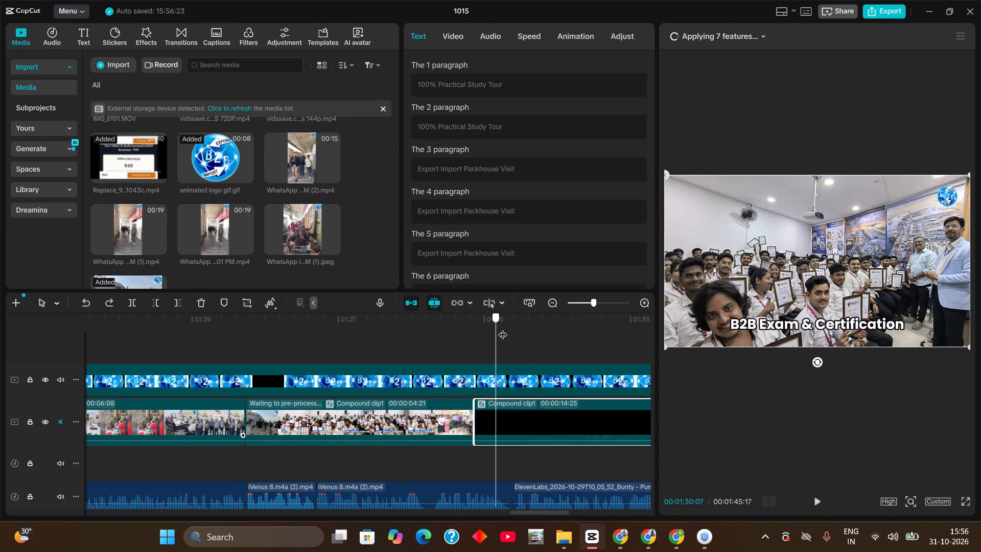
pyautogui.moveTo(503, 328); pyautogui.dragTo(538, 329)
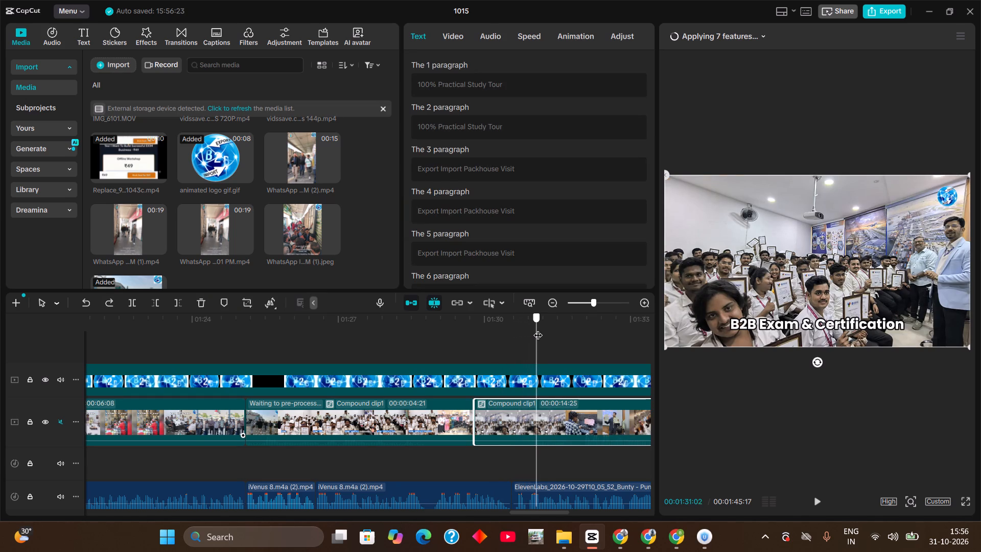
pyautogui.moveTo(538, 329); pyautogui.dragTo(540, 329)
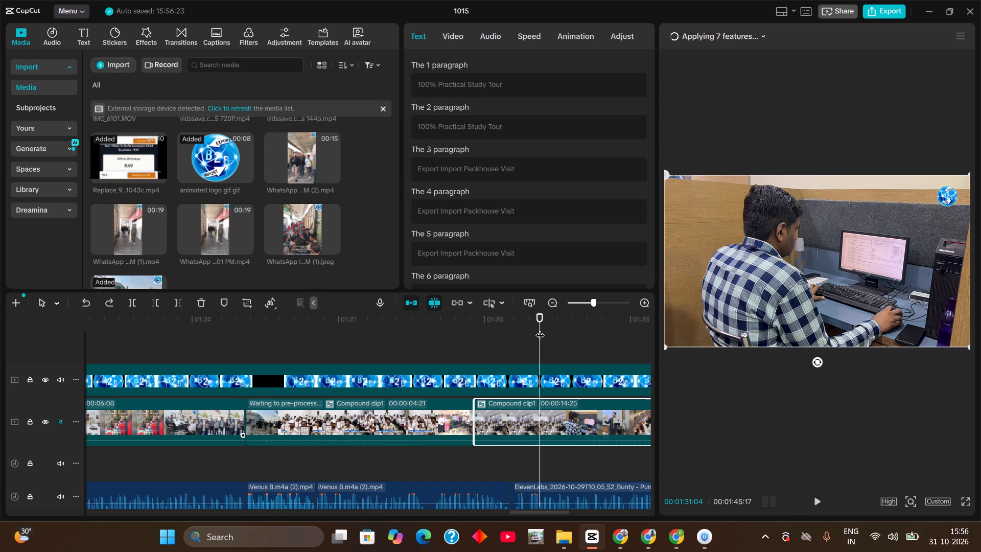
pyautogui.hotkey('ctrl', 'b')
pyautogui.click(521, 426)
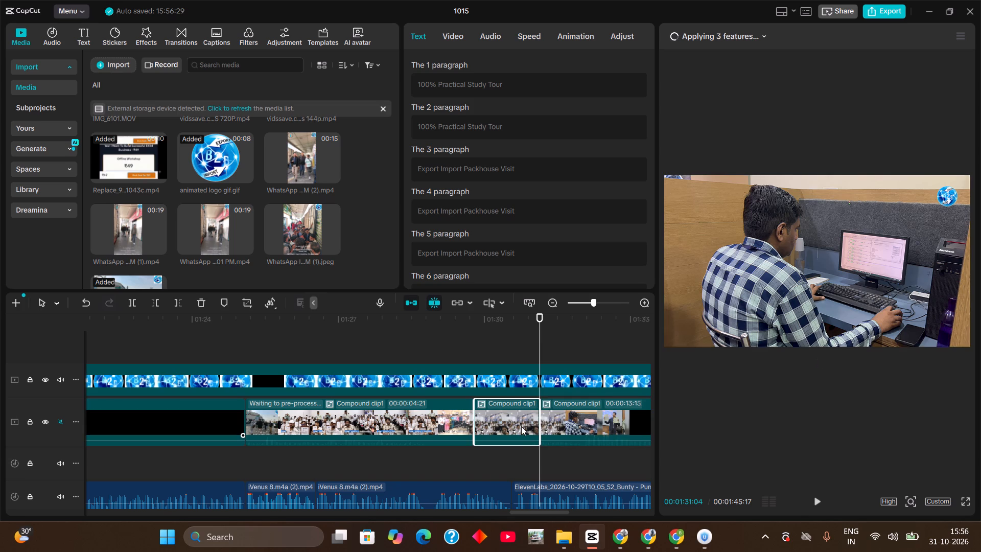
pyautogui.press('BackSpace')
# Play the main timeline from 00:01:28:17 to 00:01:44:00, checking the remaining footage against the voice-over.
pyautogui.click(415, 332)
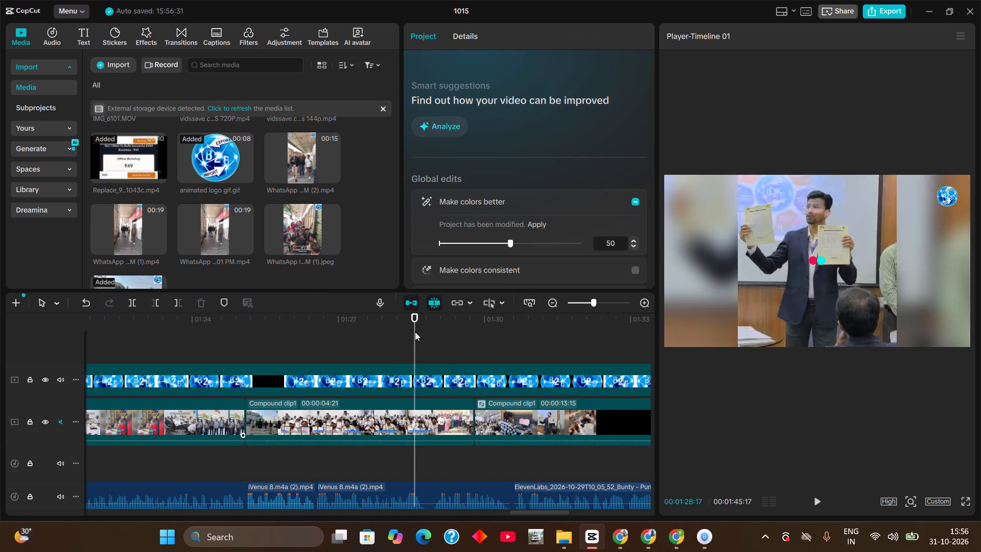
pyautogui.press('space')
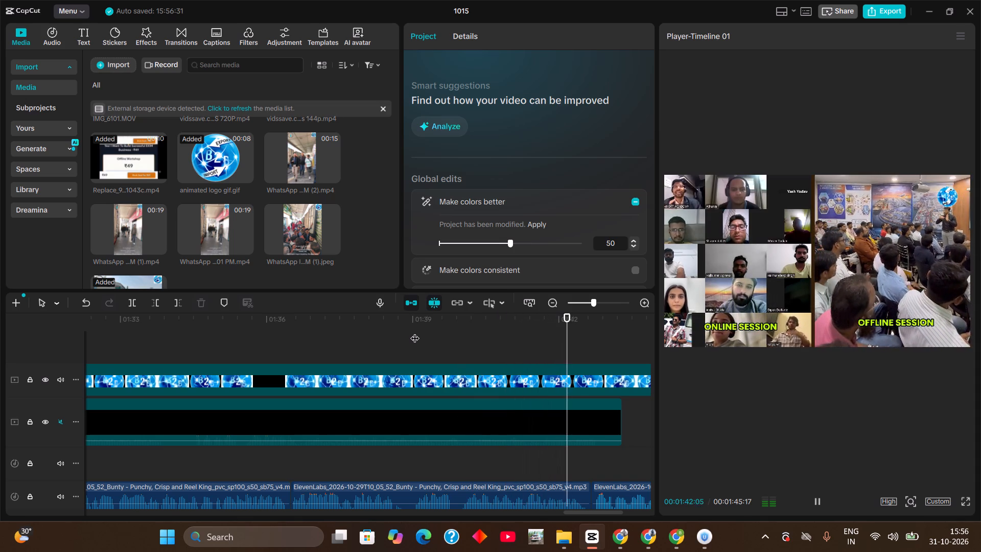
pyautogui.press('space')
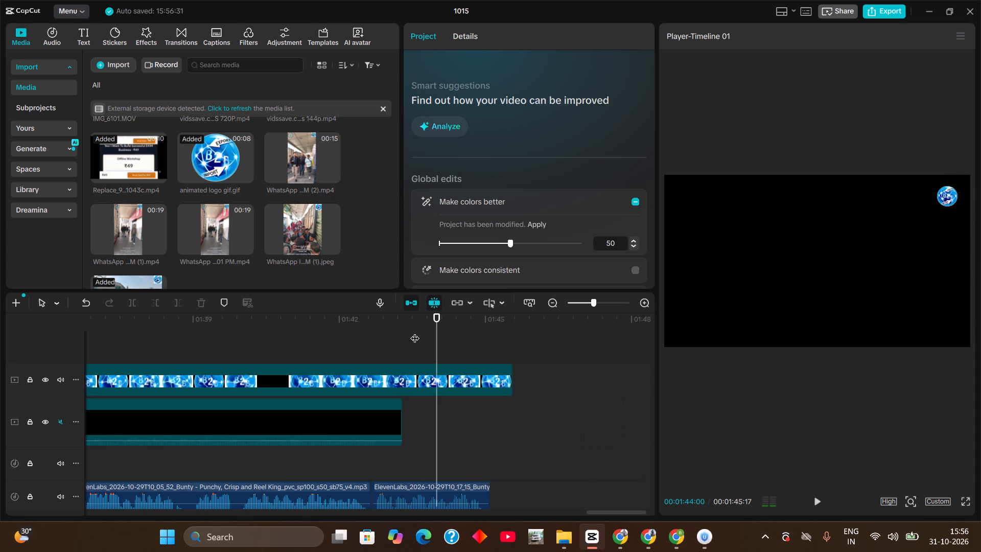
# Open Compound clip1 from 00:01:42:20 on the main timeline and go to the ₹49 offline workshop clip near 00:01:48:04 inside it.
pyautogui.moveTo(390, 318); pyautogui.dragTo(384, 320)
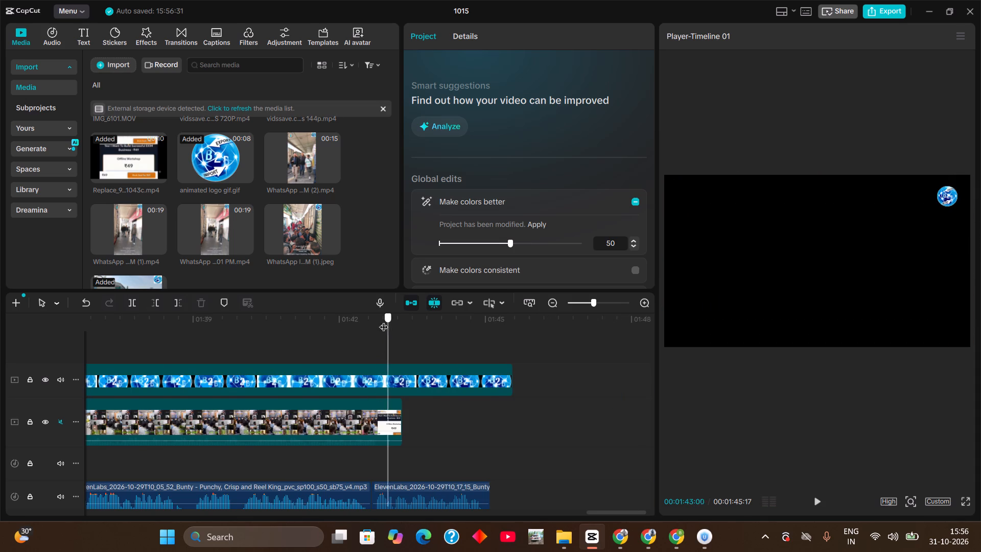
pyautogui.moveTo(384, 320); pyautogui.dragTo(374, 328)
pyautogui.click(385, 423)
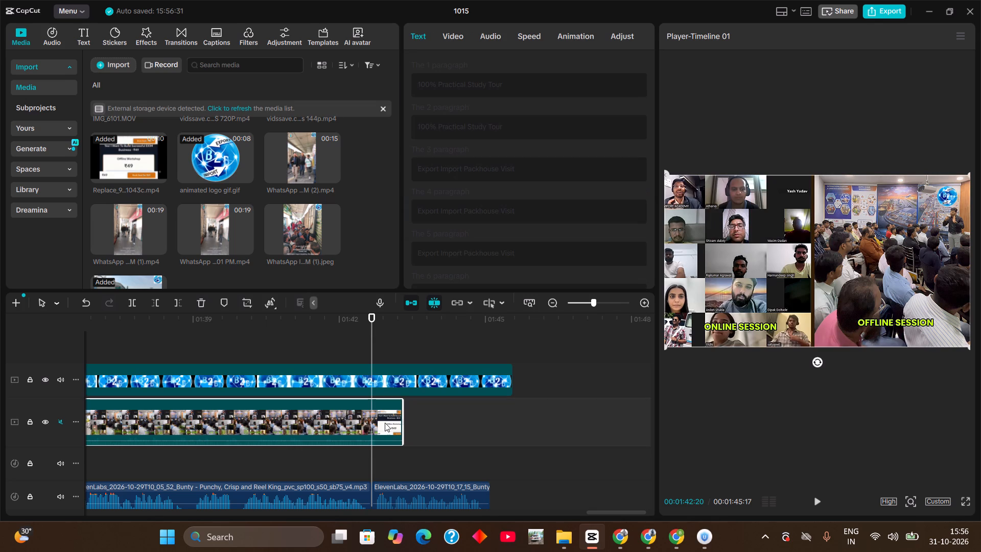
pyautogui.doubleClick(385, 423)
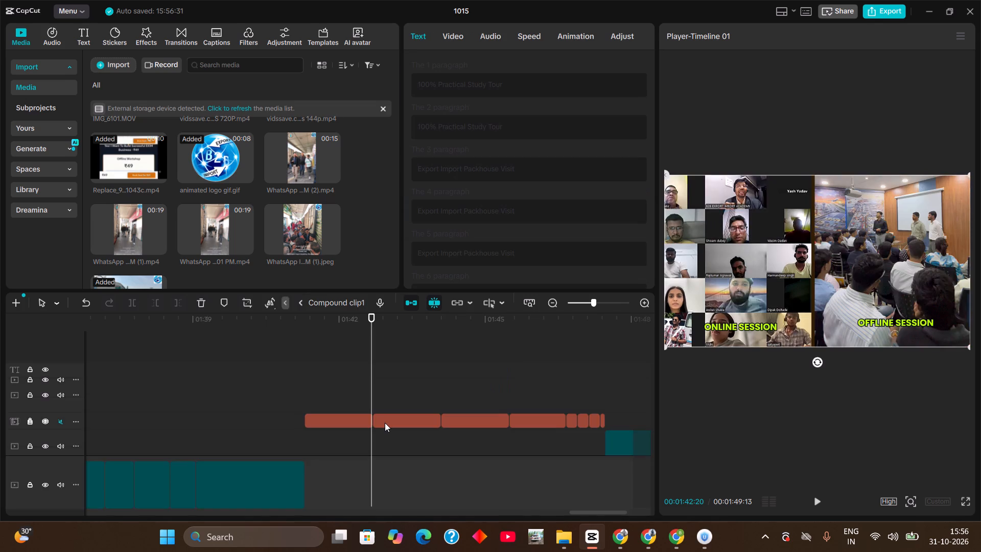
pyautogui.moveTo(518, 323); pyautogui.dragTo(824, 344)
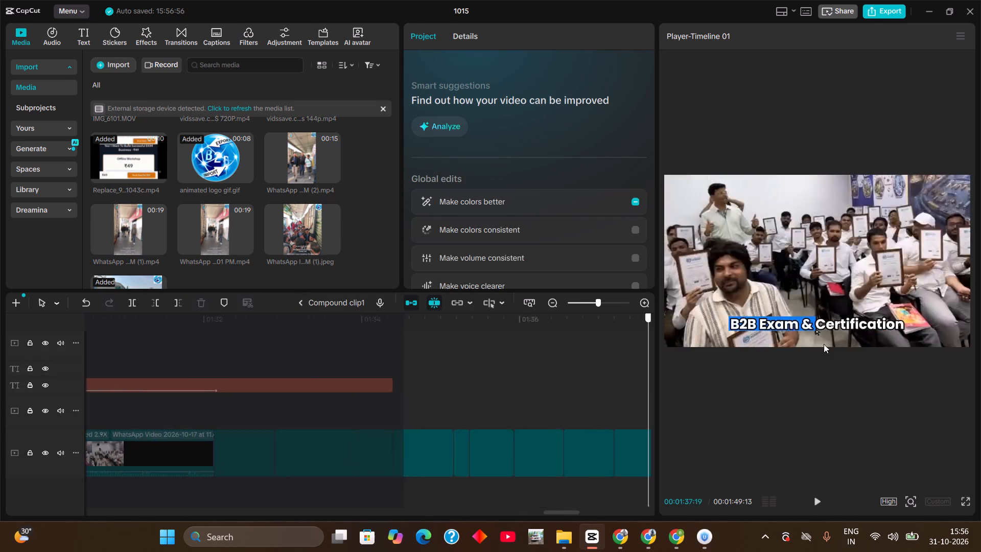
pyautogui.moveTo(824, 344); pyautogui.dragTo(290, 393)
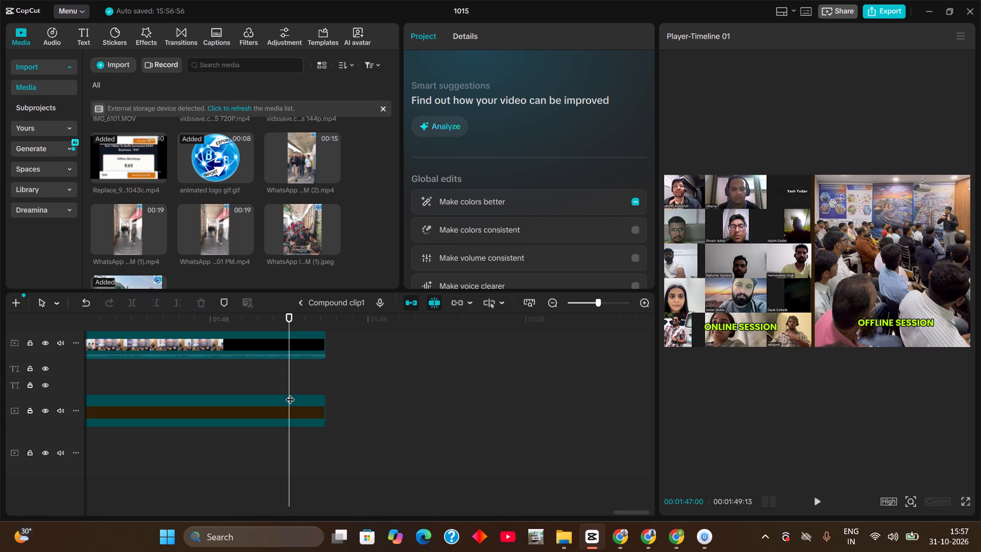
pyautogui.scroll(3, 290, 393)
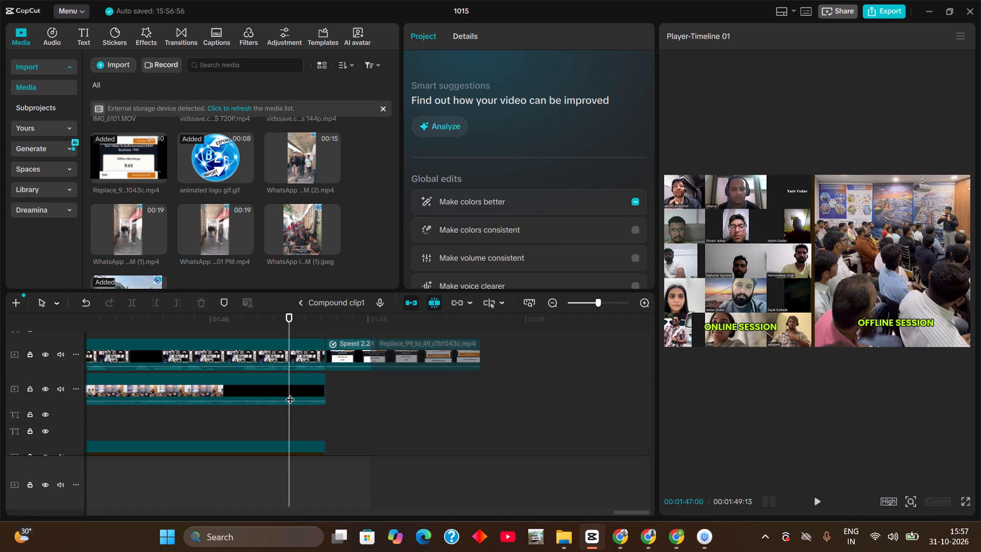
pyautogui.scroll(1, 290, 393)
pyautogui.moveTo(307, 318); pyautogui.dragTo(359, 322)
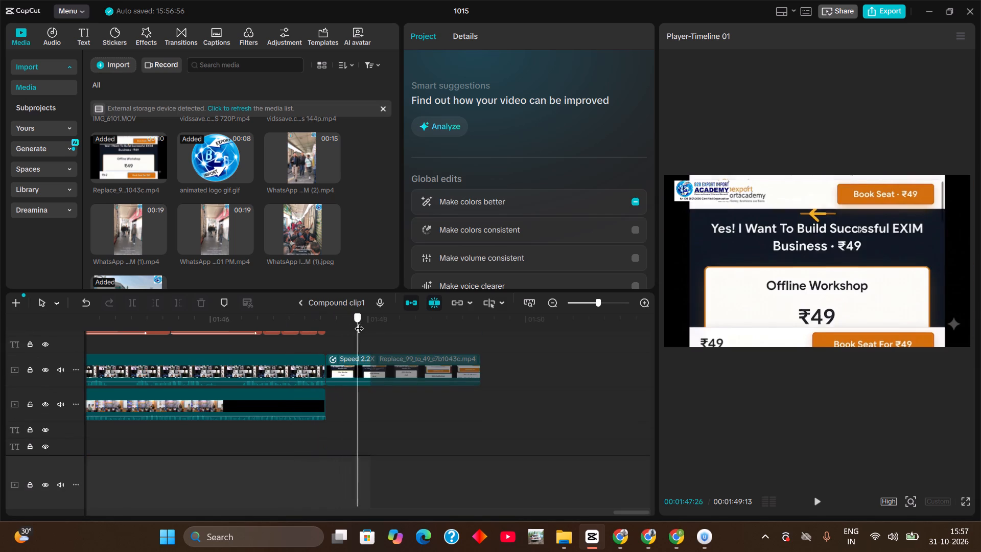
pyautogui.moveTo(359, 322); pyautogui.dragTo(379, 325)
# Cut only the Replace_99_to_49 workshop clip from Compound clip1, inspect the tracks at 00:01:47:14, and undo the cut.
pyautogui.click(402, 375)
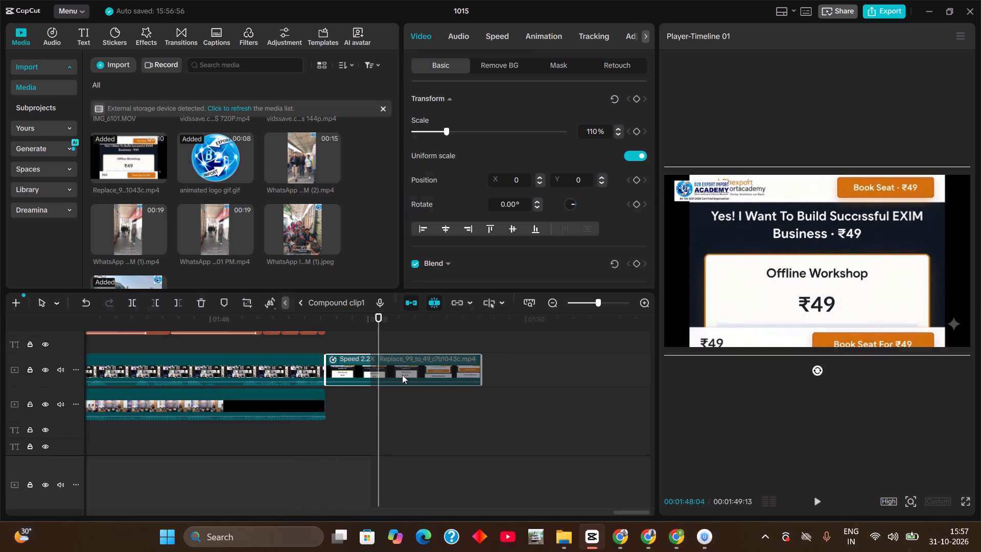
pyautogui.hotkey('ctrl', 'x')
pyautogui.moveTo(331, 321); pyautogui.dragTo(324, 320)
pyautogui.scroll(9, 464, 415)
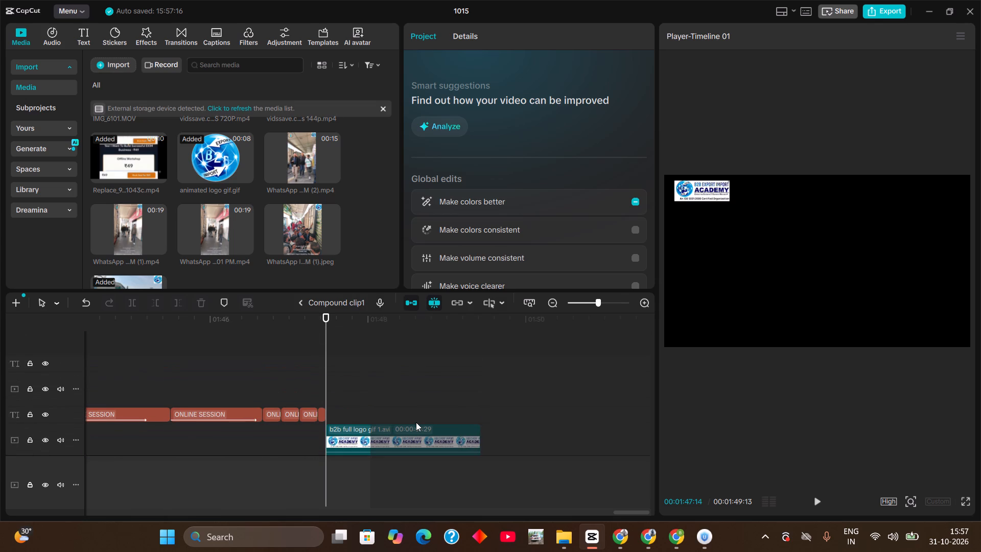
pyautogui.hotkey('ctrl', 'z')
# Cut the b2b full logo gif 1.avi and Replace_99_to_49 clips together from the end of Compound clip1, and return to the main timeline.
pyautogui.moveTo(504, 342); pyautogui.dragTo(482, 389)
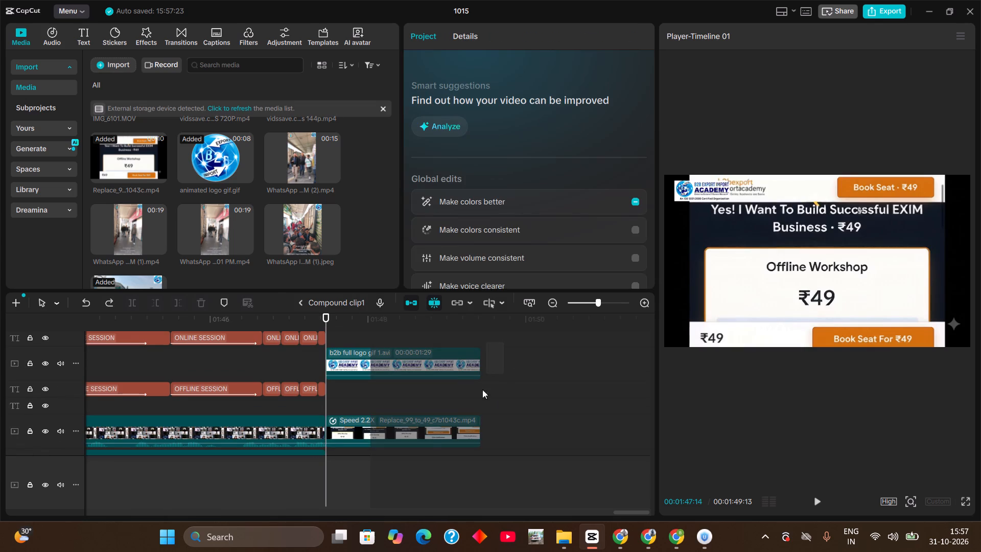
pyautogui.moveTo(482, 389); pyautogui.dragTo(390, 456)
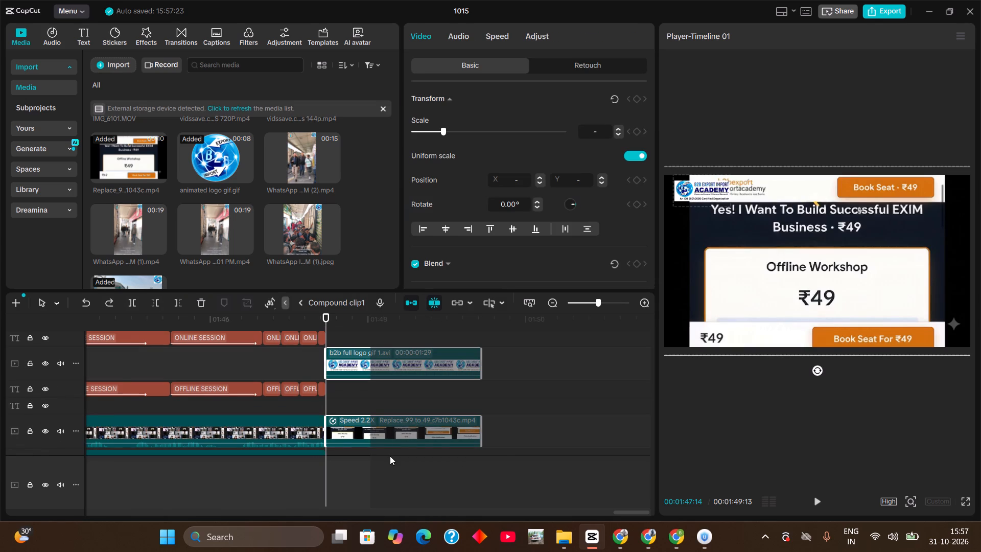
pyautogui.hotkey('ctrl', 'x')
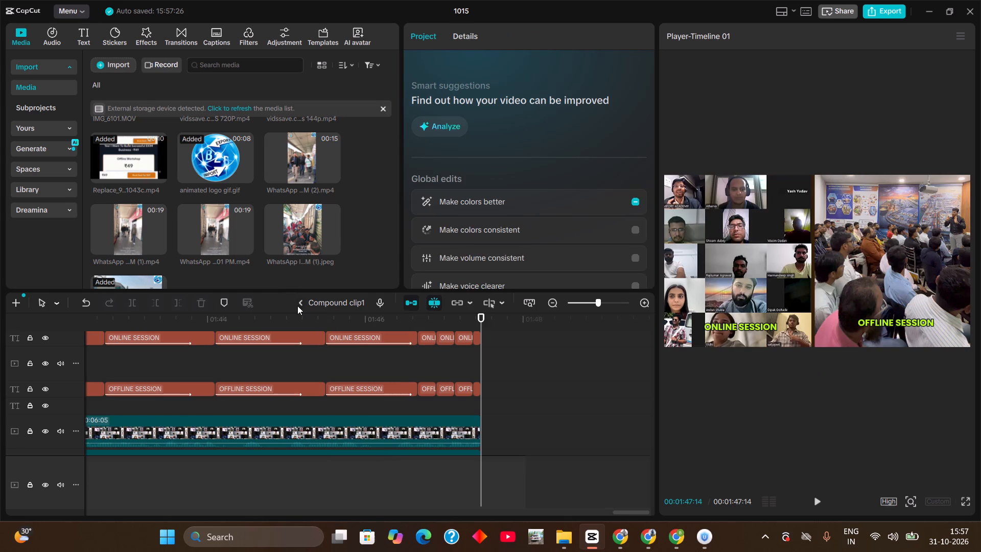
pyautogui.click(300, 304)
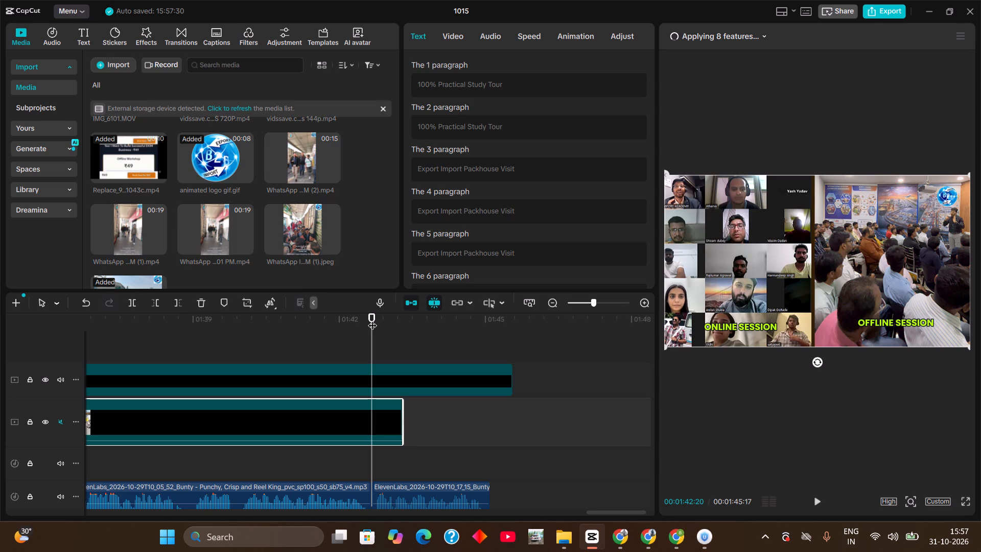
# Examine the main timeline between 00:01:40:29 and 00:01:42:26 to find where the session footage should end against the voice-over.
pyautogui.moveTo(372, 319); pyautogui.dragTo(288, 336)
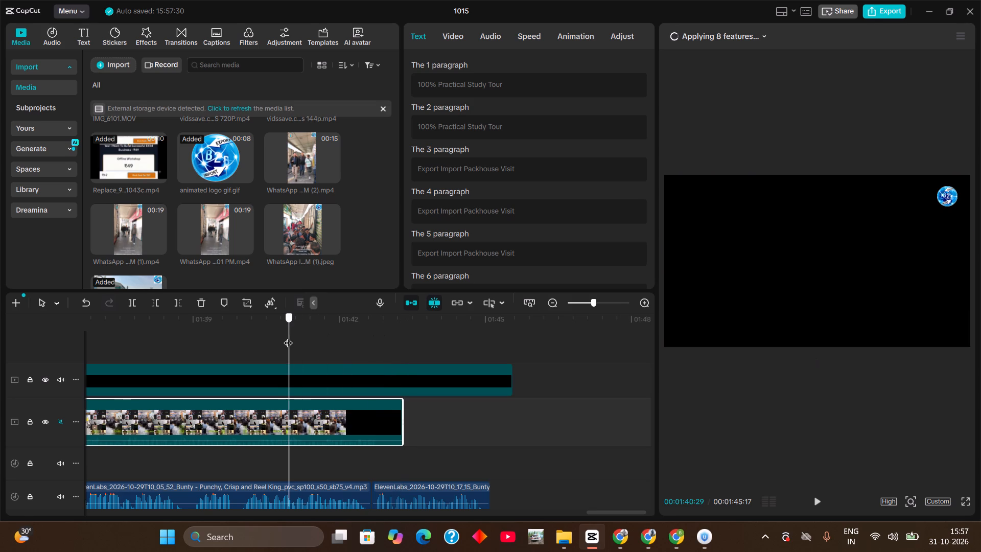
pyautogui.moveTo(288, 336); pyautogui.dragTo(373, 349)
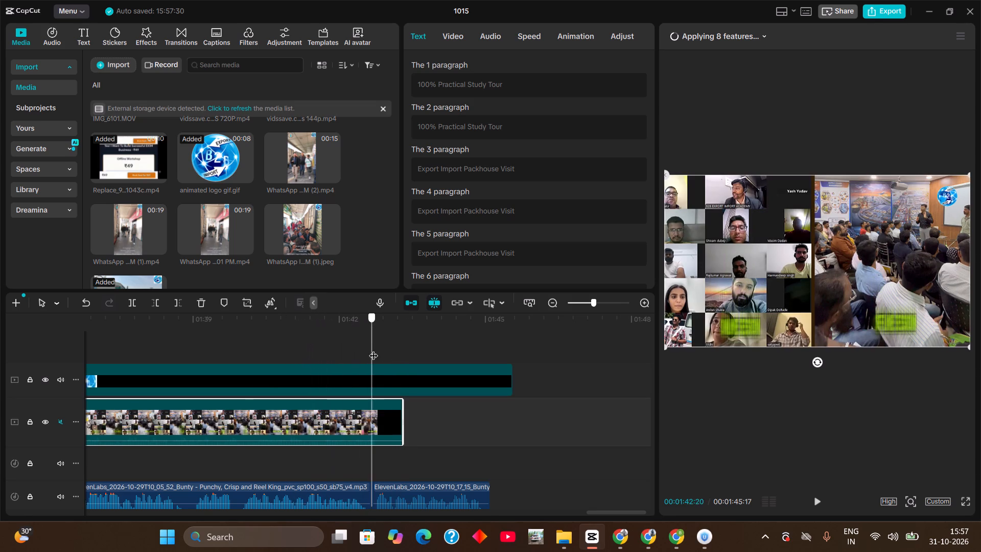
pyautogui.moveTo(373, 349); pyautogui.dragTo(382, 360)
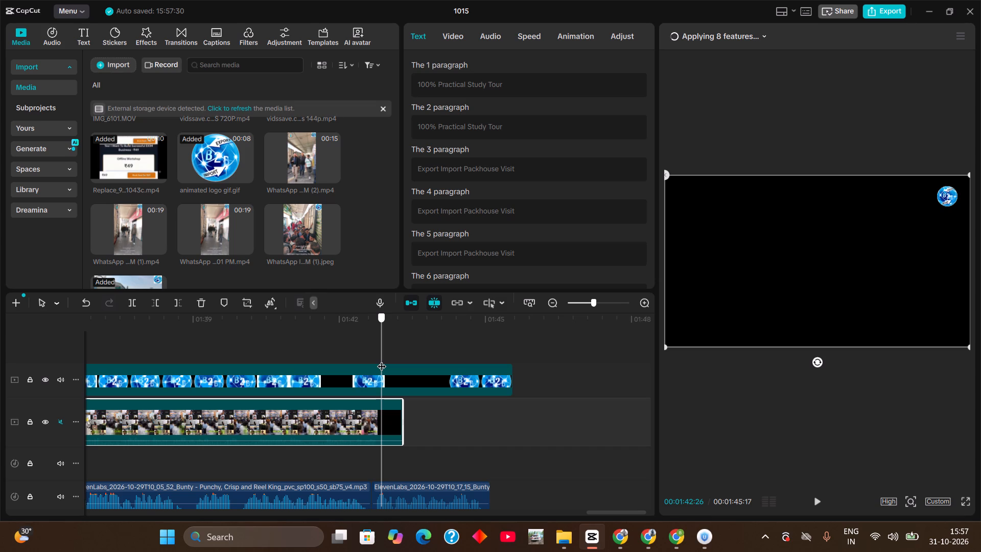
pyautogui.moveTo(382, 360); pyautogui.dragTo(379, 361)
pyautogui.moveTo(379, 361); pyautogui.dragTo(370, 364)
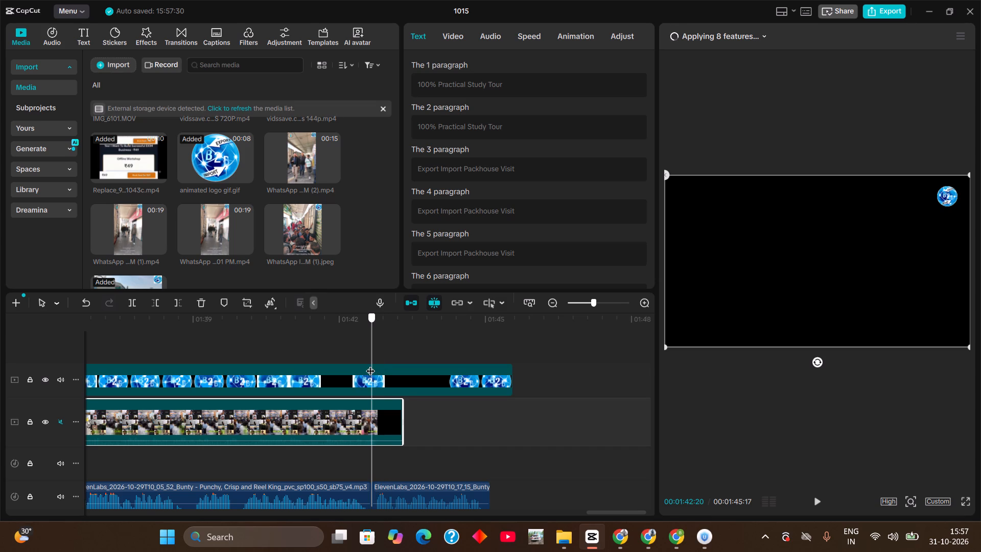
pyautogui.moveTo(370, 364); pyautogui.dragTo(373, 366)
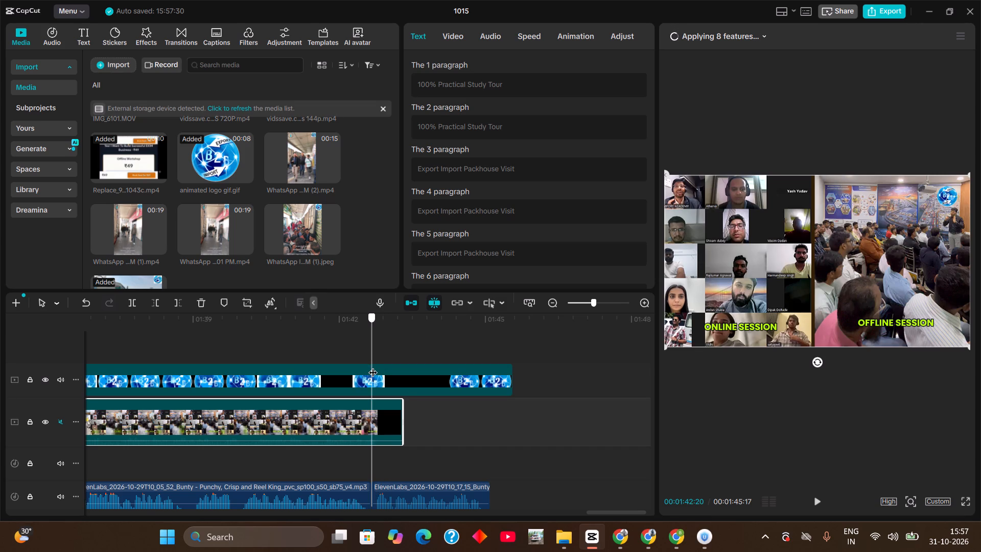
pyautogui.moveTo(373, 366); pyautogui.dragTo(375, 367)
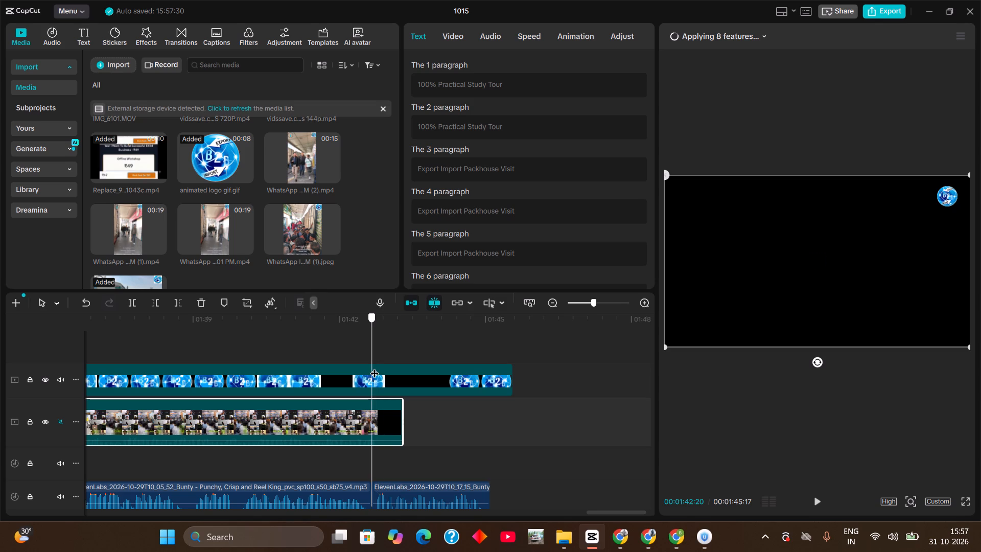
pyautogui.moveTo(375, 367); pyautogui.dragTo(373, 368)
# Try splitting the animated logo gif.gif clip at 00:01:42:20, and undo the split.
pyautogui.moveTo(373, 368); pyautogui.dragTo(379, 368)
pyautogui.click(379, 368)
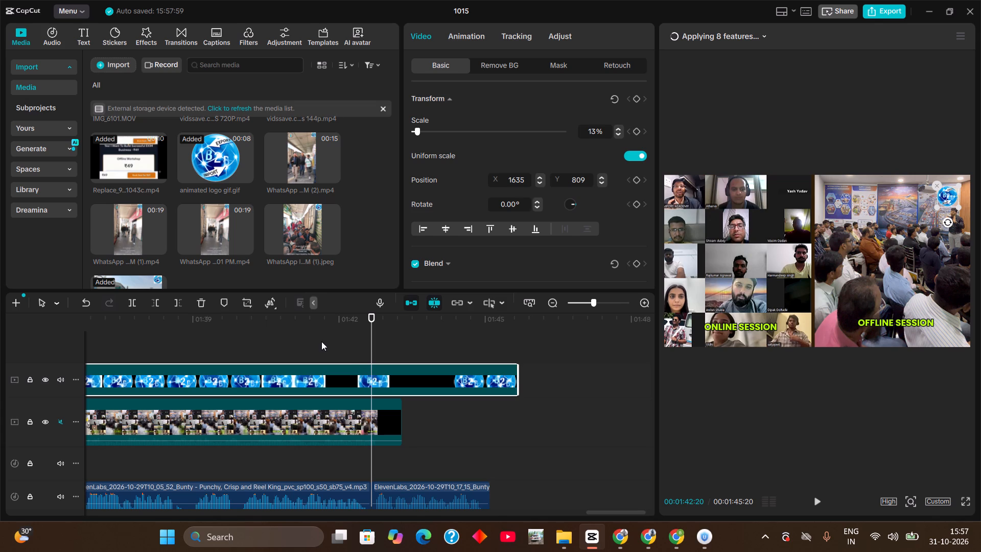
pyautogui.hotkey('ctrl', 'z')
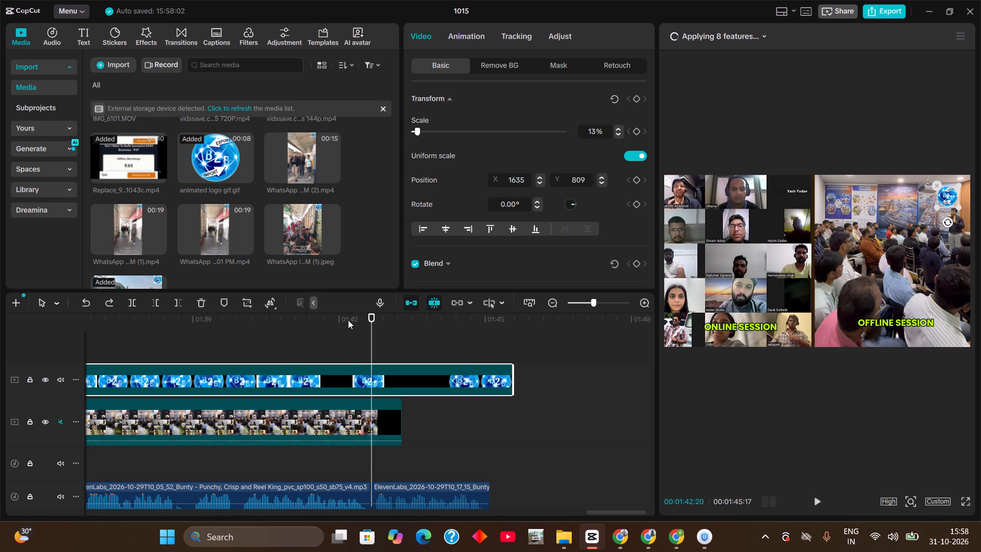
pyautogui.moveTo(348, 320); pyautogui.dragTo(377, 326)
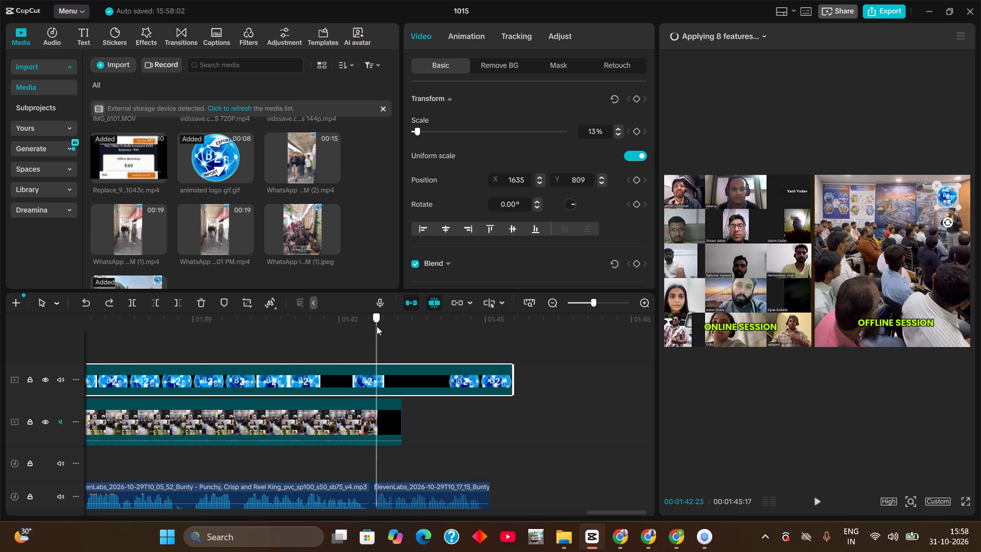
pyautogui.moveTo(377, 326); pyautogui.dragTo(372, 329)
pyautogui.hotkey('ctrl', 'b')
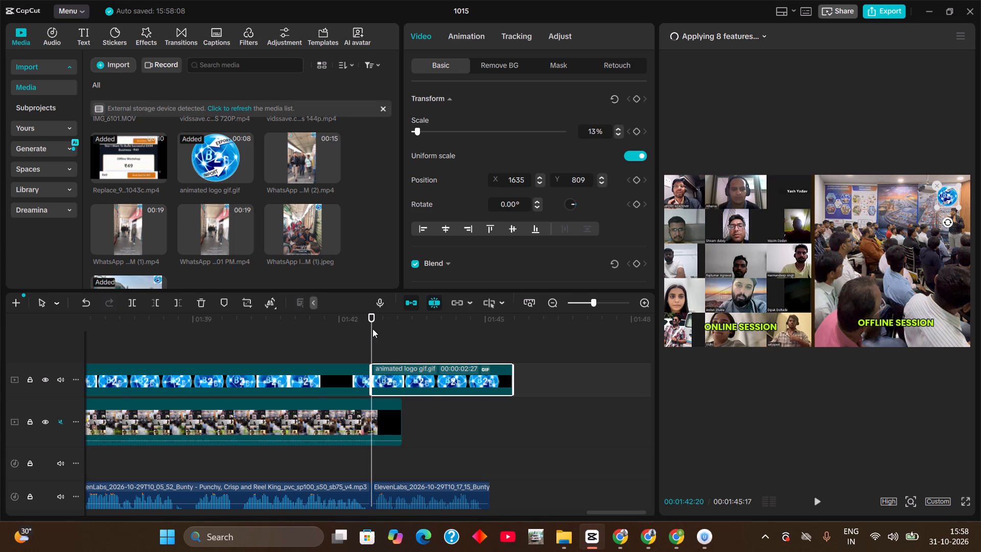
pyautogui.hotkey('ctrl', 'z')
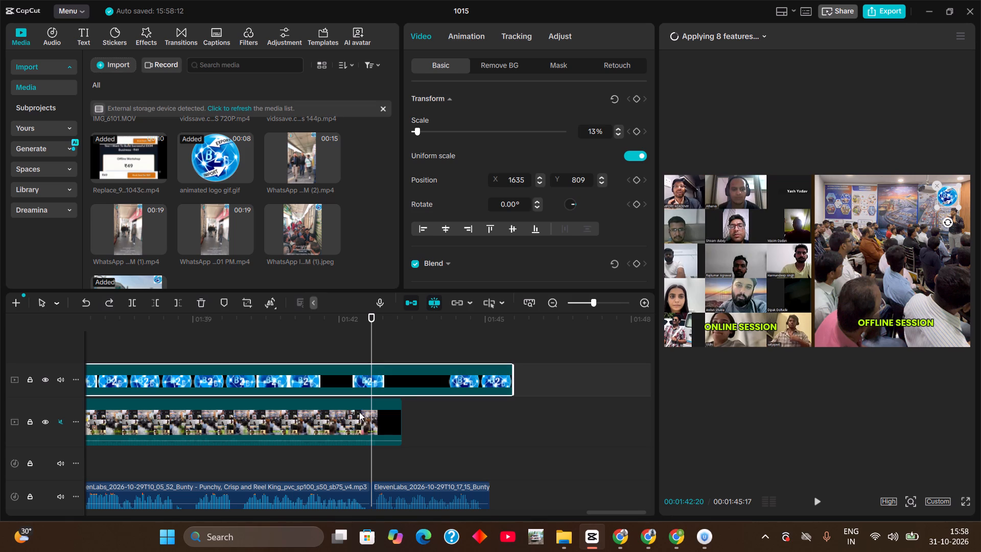
# Split Compound clip1 at 00:01:42:20 and delete the portion after the cut.
pyautogui.click(386, 433)
pyautogui.hotkey('ctrl', 'b')
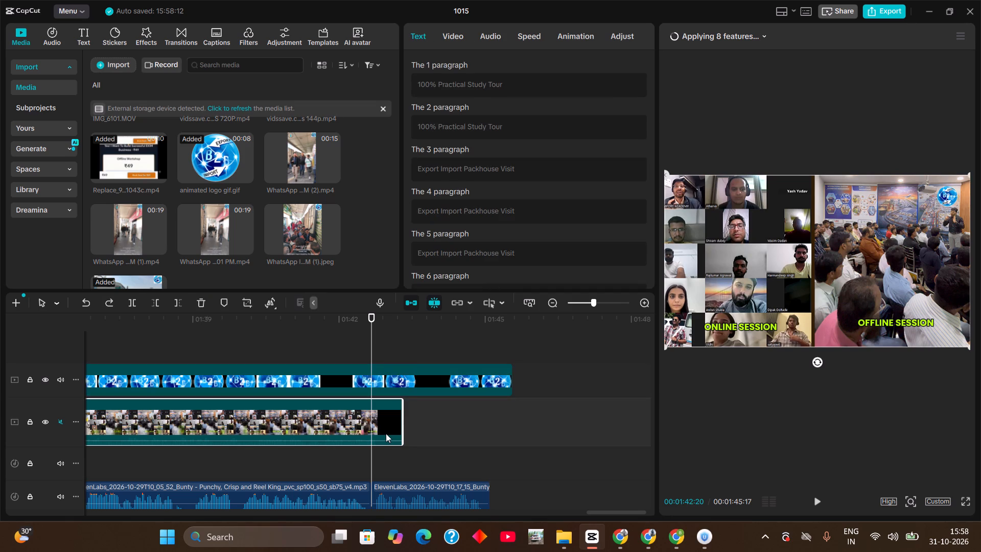
pyautogui.press('BackSpace')
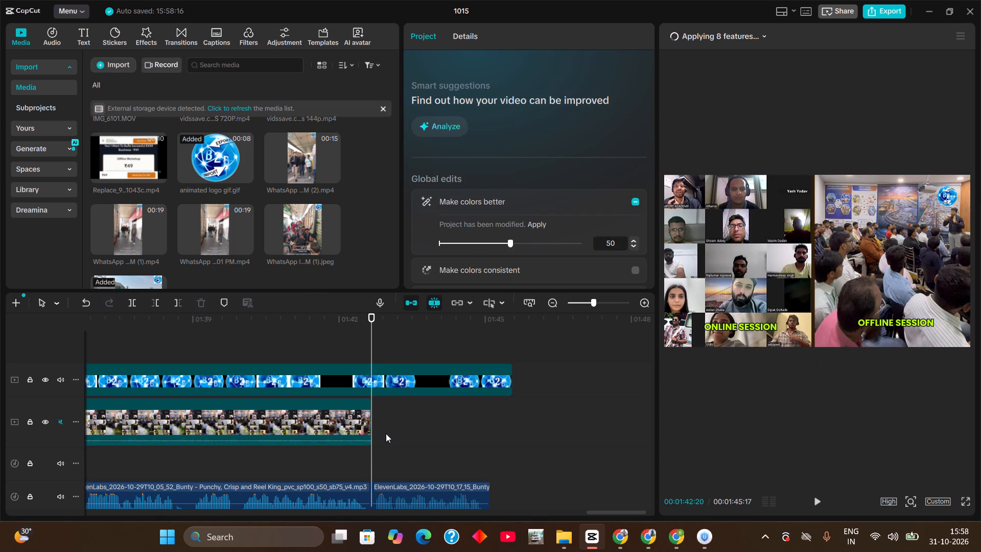
# Paste the b2b full logo gif 1.avi and Replace_99_to_49 clips at 00:01:42:20 and, with linkage on, place the workshop clip directly after Compound clip1.
pyautogui.hotkey('ctrl', 'v')
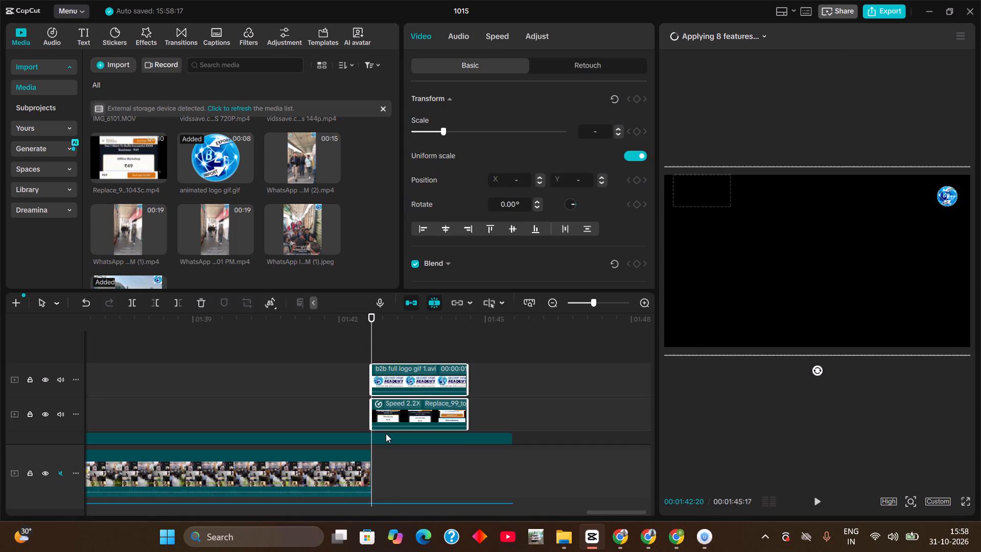
pyautogui.scroll(-3, 379, 406)
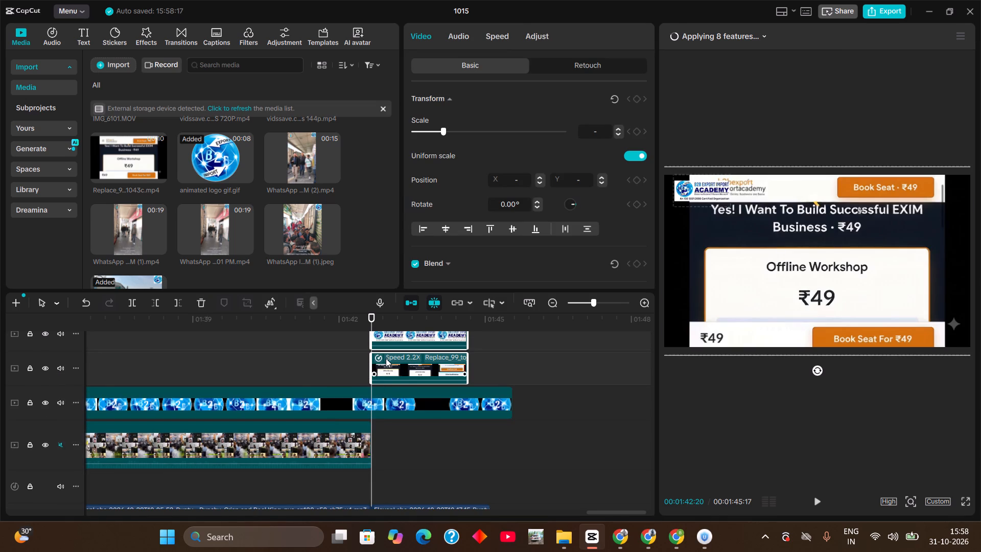
pyautogui.click(389, 357)
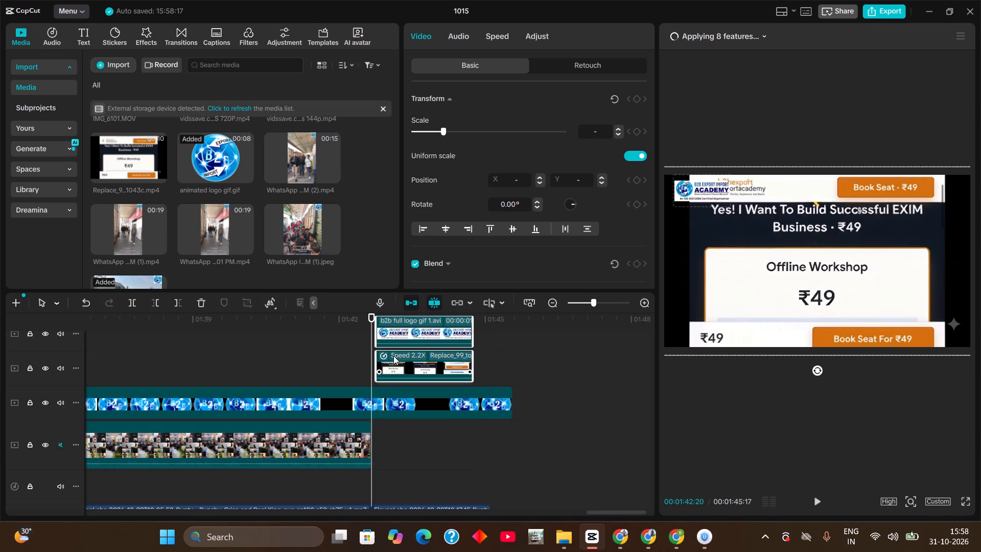
pyautogui.click(458, 303)
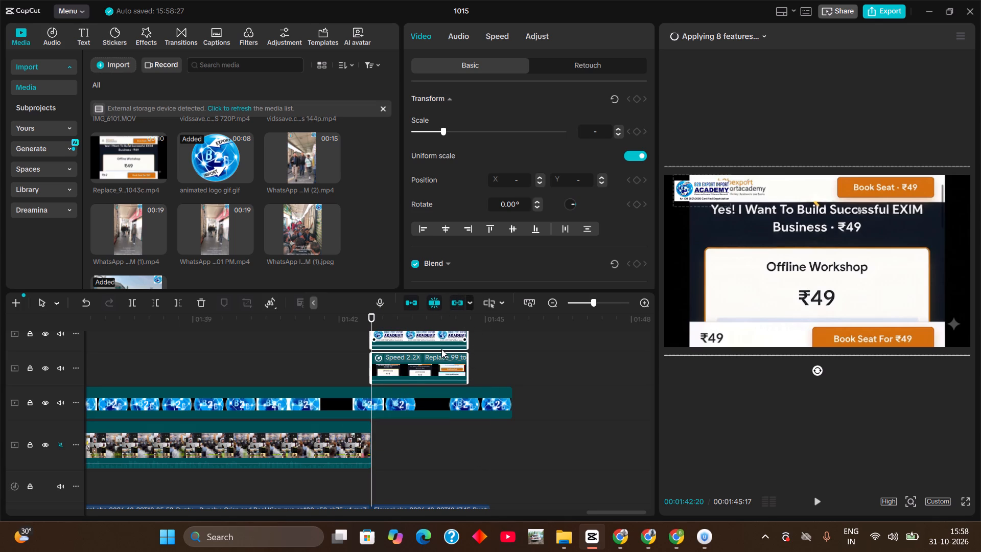
pyautogui.moveTo(384, 363); pyautogui.dragTo(390, 450)
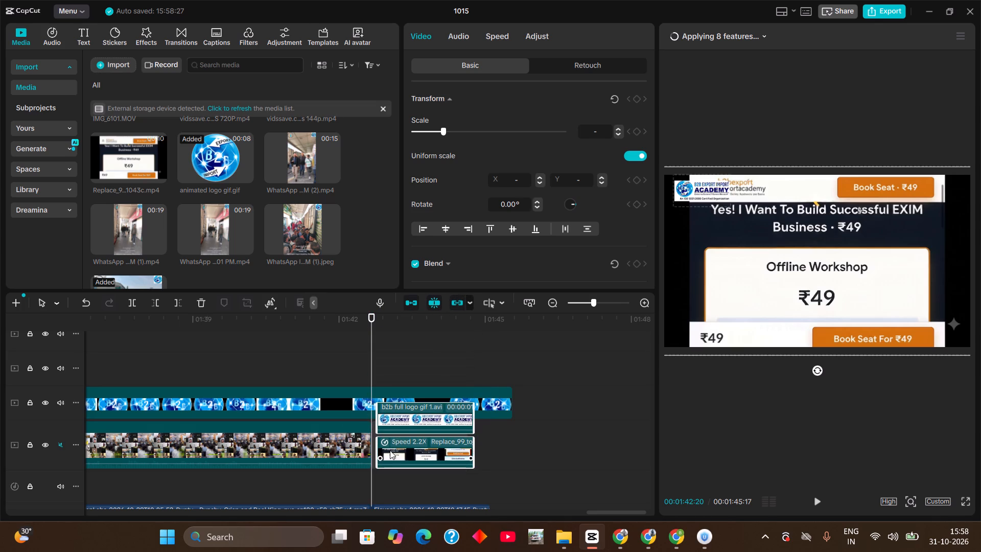
pyautogui.moveTo(390, 450); pyautogui.dragTo(386, 446)
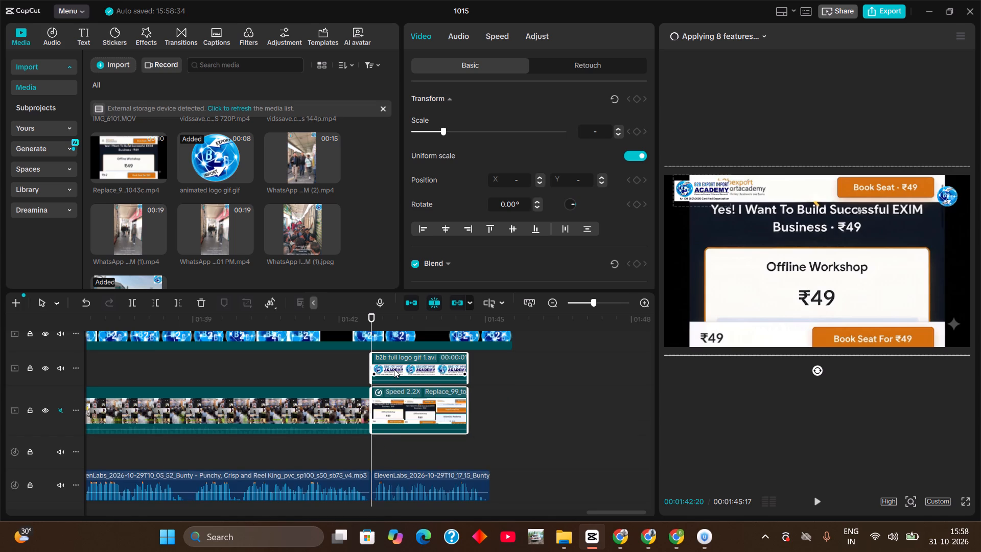
# Split the animated logo gif.gif overlay at 00:01:42:20 and delete its portion above the workshop ending.
pyautogui.click(386, 342)
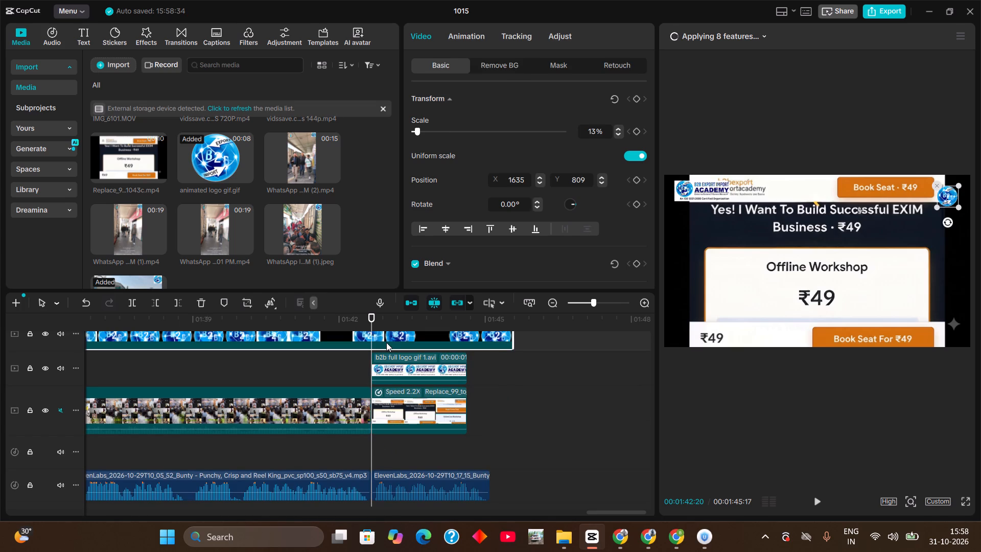
pyautogui.hotkey('ctrl', 'b')
pyautogui.press('BackSpace')
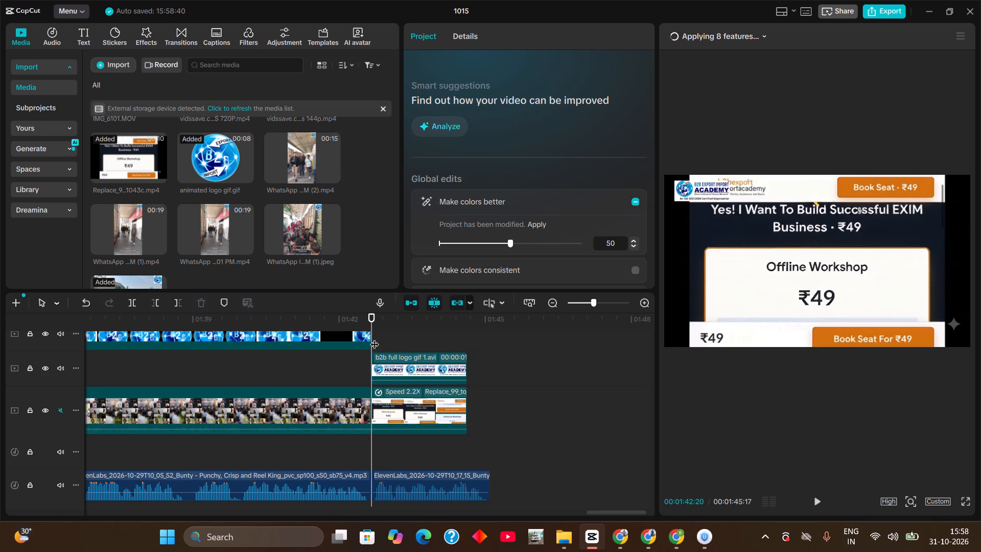
# Scale the Replace_99_to_49 workshop clip to 135% and shift it down so its full Book Seat header fits in the frame.
pyautogui.click(399, 423)
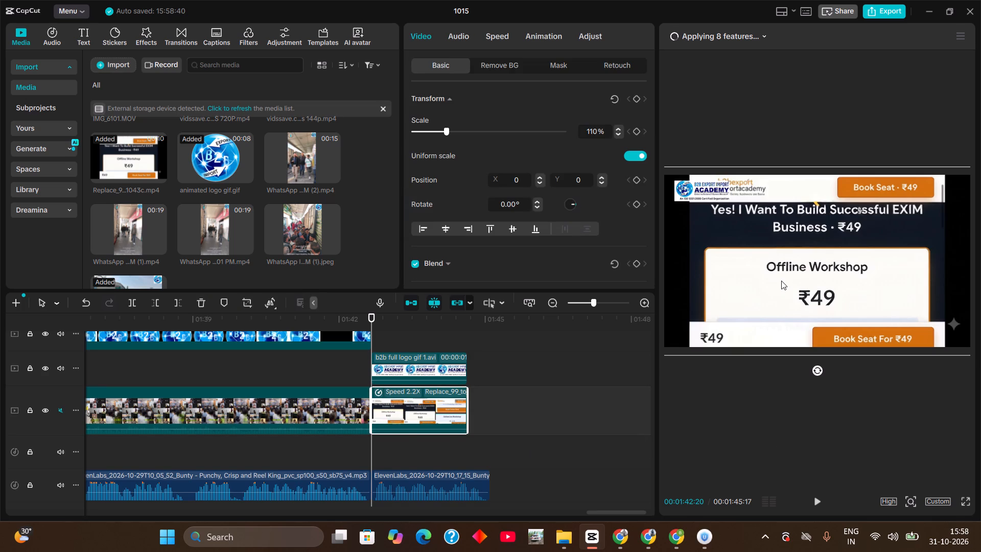
pyautogui.click(452, 135)
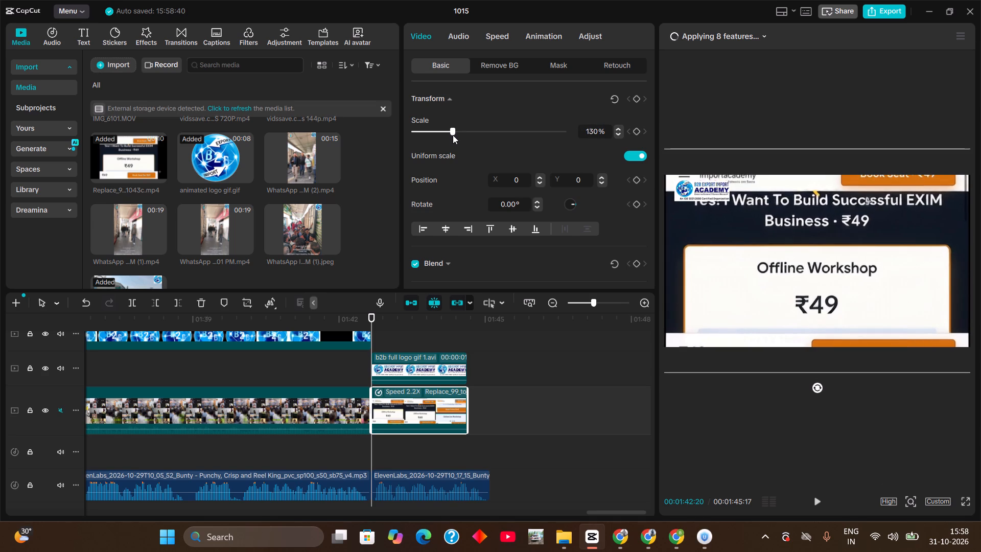
pyautogui.click(454, 135)
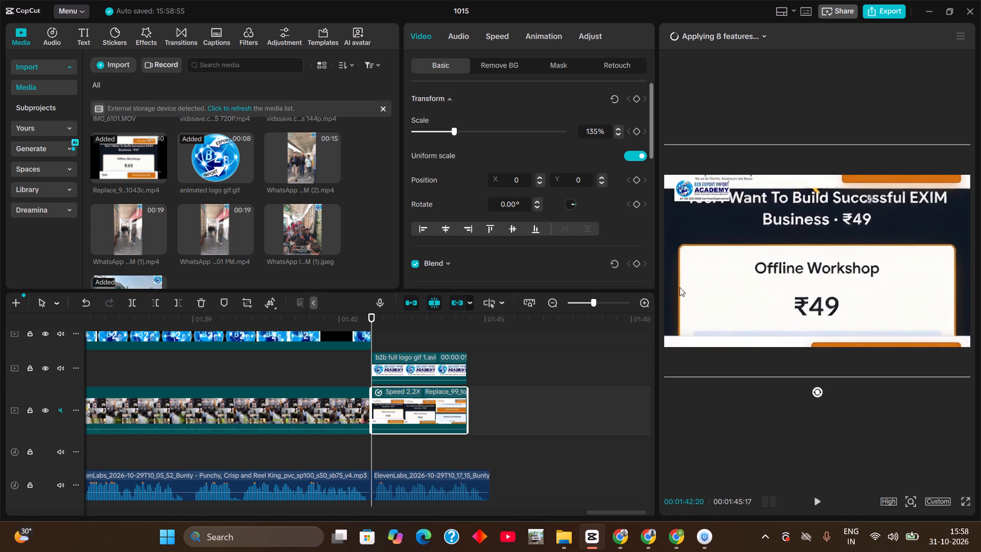
pyautogui.moveTo(777, 306); pyautogui.dragTo(778, 314)
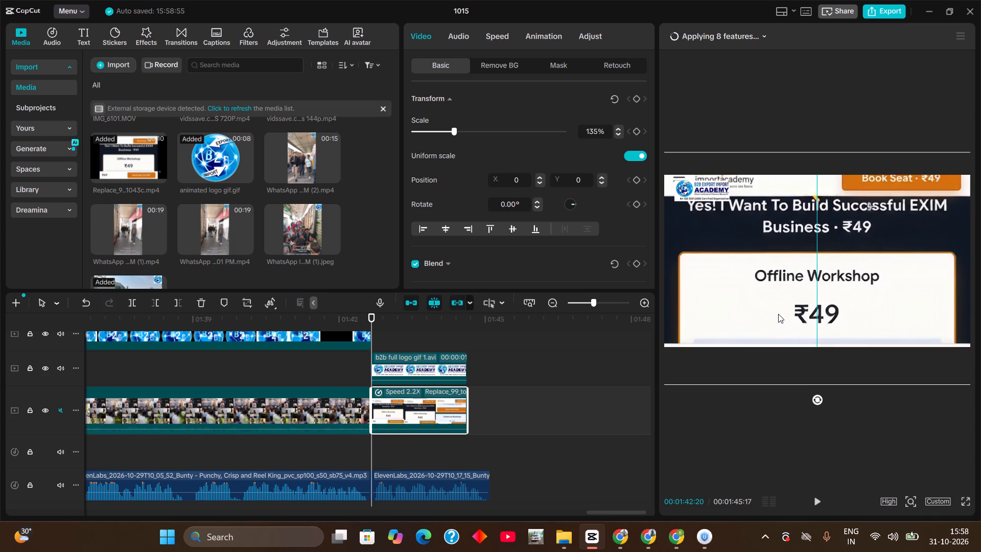
pyautogui.moveTo(778, 314); pyautogui.dragTo(778, 330)
# Move the b2b full logo gif 1.avi overlay to about X -1218, Y 878, over the web page's own header logo.
pyautogui.click(704, 187)
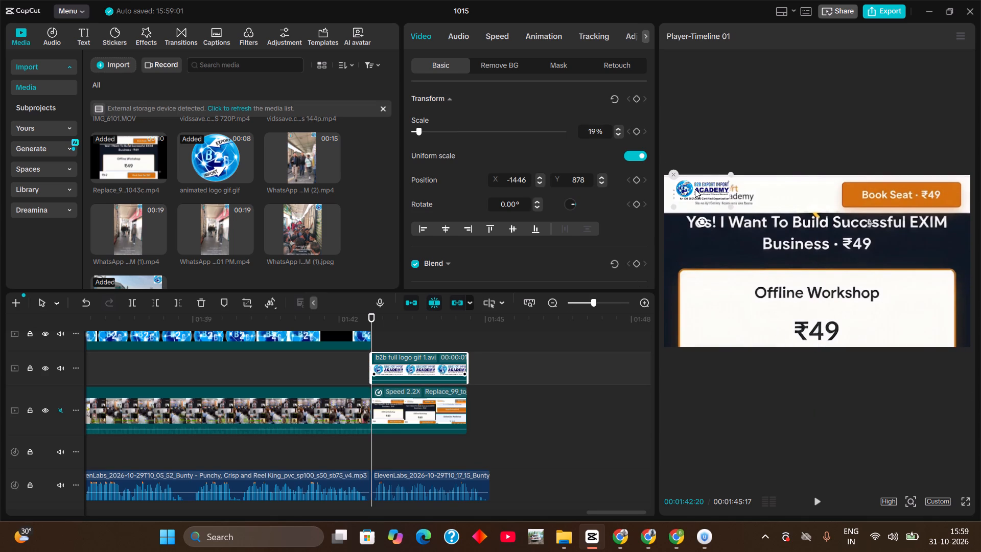
pyautogui.moveTo(695, 189); pyautogui.dragTo(714, 192)
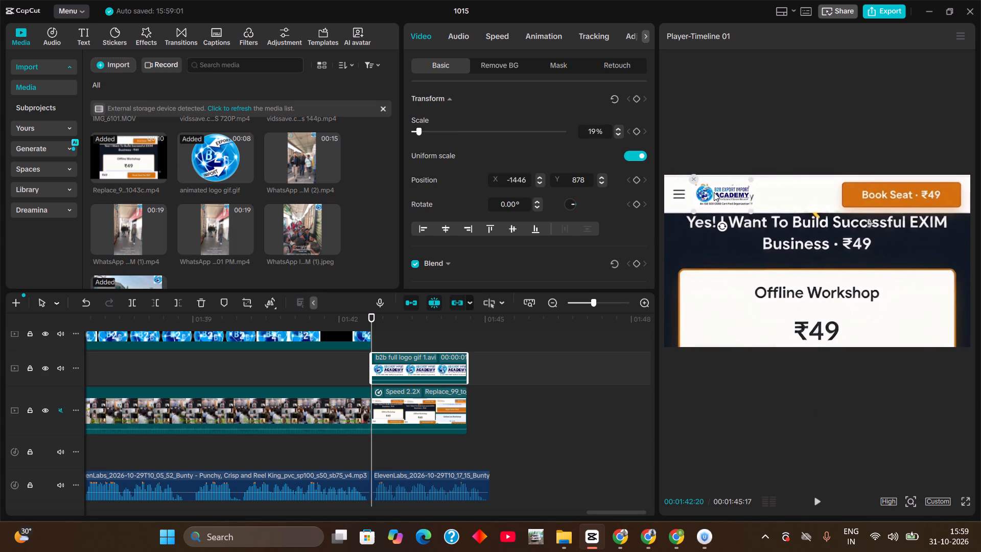
pyautogui.moveTo(714, 192); pyautogui.dragTo(713, 192)
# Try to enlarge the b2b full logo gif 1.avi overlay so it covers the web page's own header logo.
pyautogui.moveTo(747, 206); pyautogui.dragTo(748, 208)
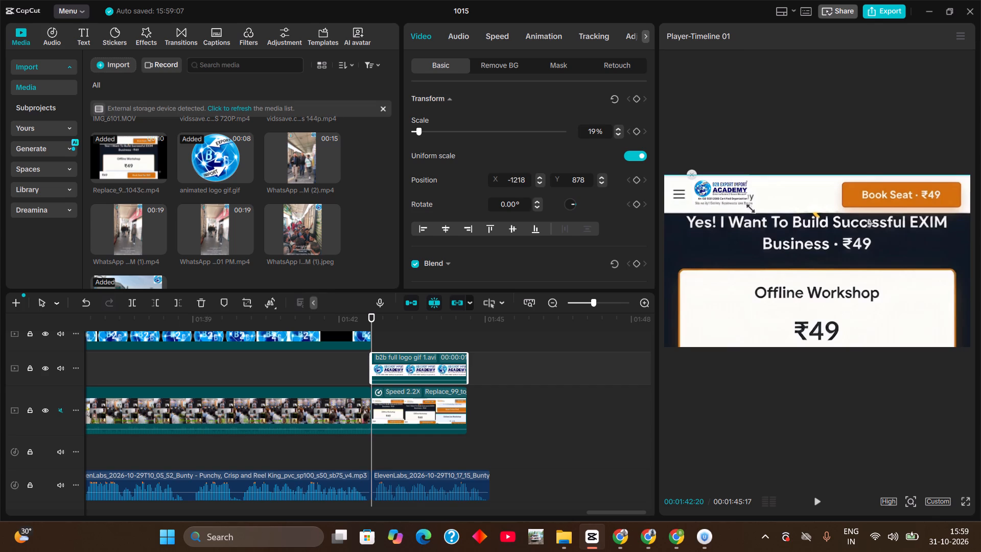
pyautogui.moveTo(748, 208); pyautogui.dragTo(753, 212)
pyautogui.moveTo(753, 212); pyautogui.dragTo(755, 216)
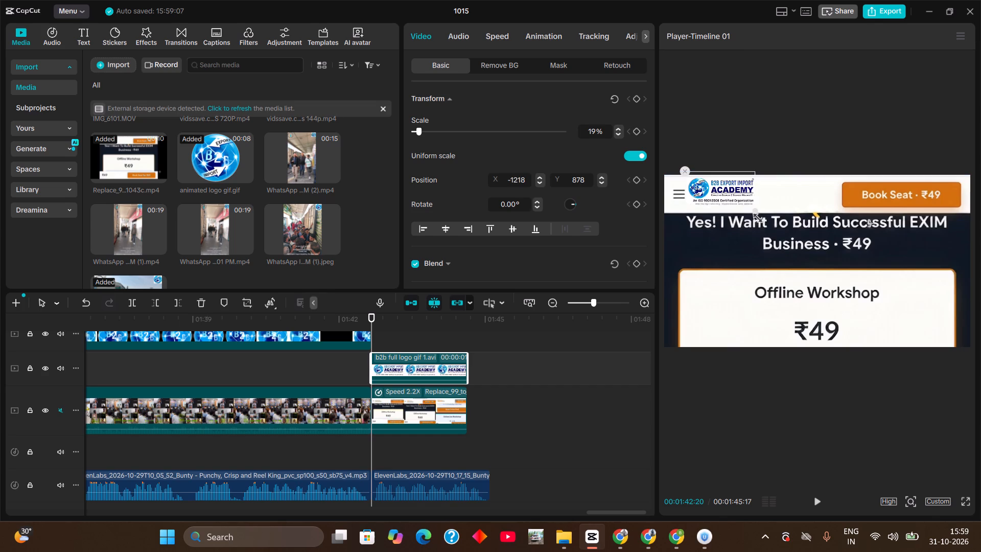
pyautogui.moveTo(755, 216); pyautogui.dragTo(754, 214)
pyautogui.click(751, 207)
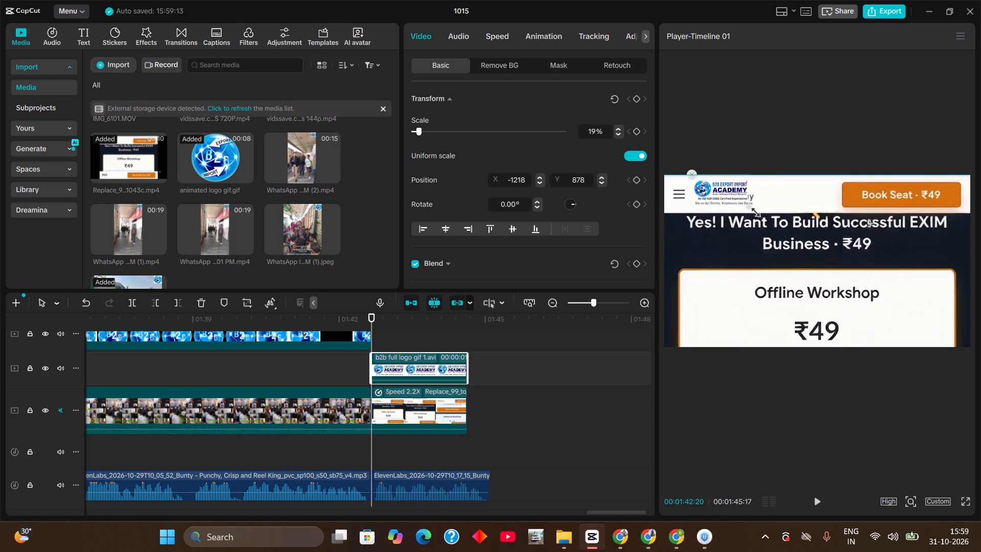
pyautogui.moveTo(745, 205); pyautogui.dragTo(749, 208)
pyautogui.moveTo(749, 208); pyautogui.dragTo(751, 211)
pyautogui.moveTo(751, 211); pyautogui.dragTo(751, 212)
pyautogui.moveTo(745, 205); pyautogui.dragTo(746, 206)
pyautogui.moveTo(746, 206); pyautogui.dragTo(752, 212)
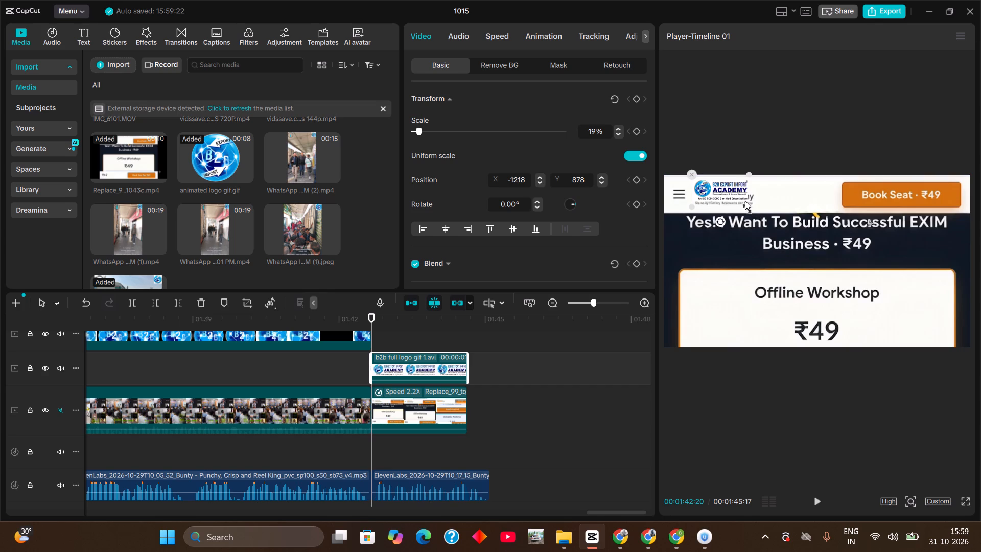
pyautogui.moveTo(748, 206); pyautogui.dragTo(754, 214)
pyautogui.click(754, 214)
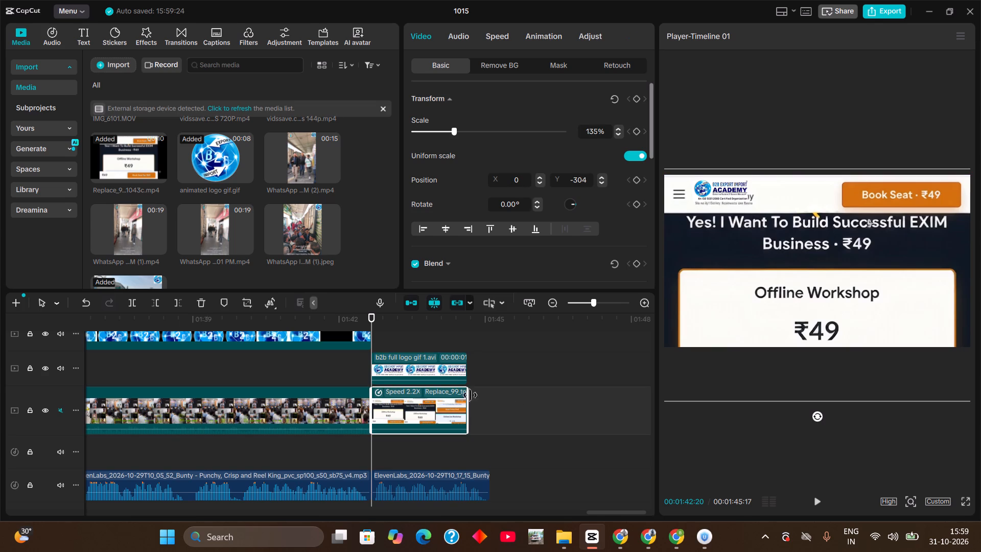
# Scale the b2b full logo gif 1.avi overlay to 23% and move it to about X -1178, Y 835, over the page's header logo.
pyautogui.click(426, 368)
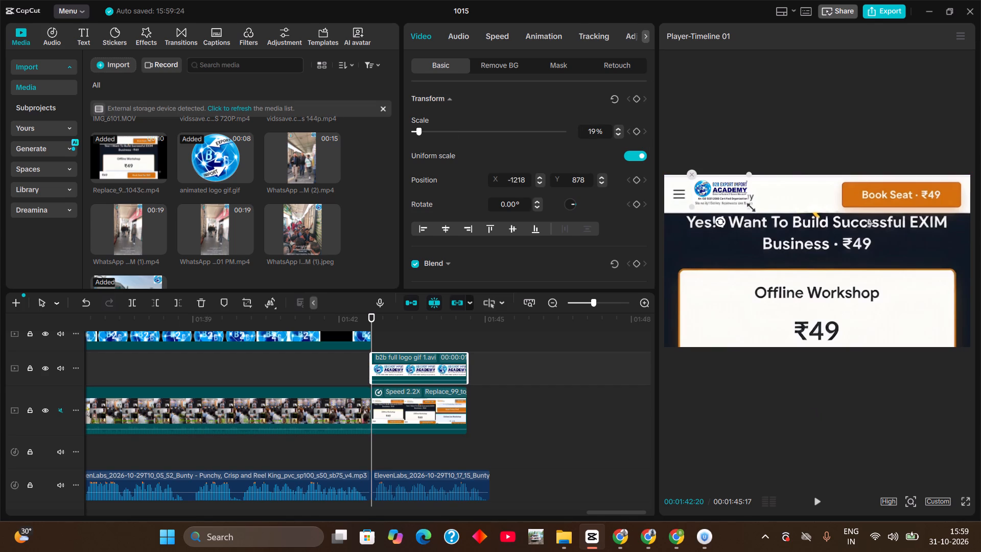
pyautogui.moveTo(748, 205); pyautogui.dragTo(754, 209)
pyautogui.moveTo(747, 203); pyautogui.dragTo(748, 206)
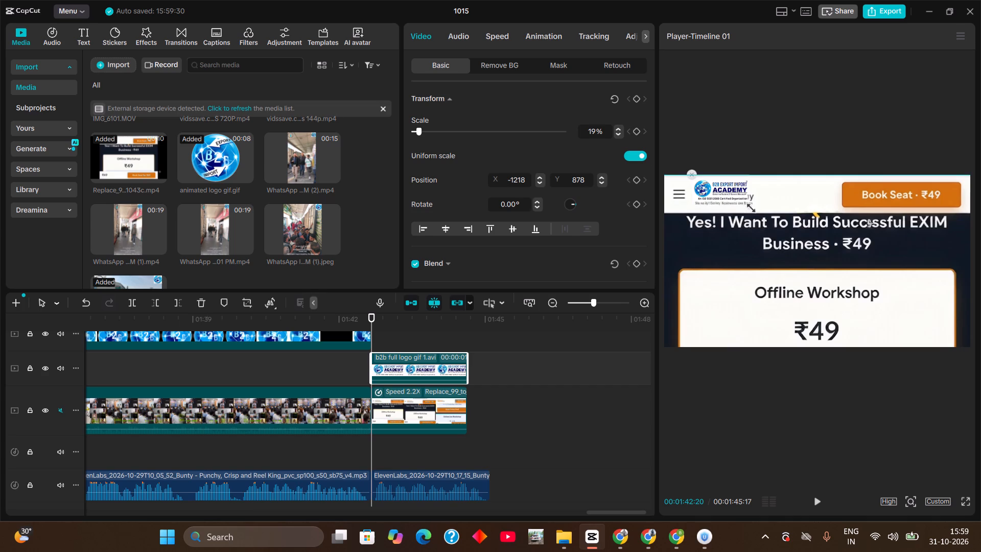
pyautogui.moveTo(748, 206); pyautogui.dragTo(754, 210)
pyautogui.moveTo(754, 210); pyautogui.dragTo(761, 208)
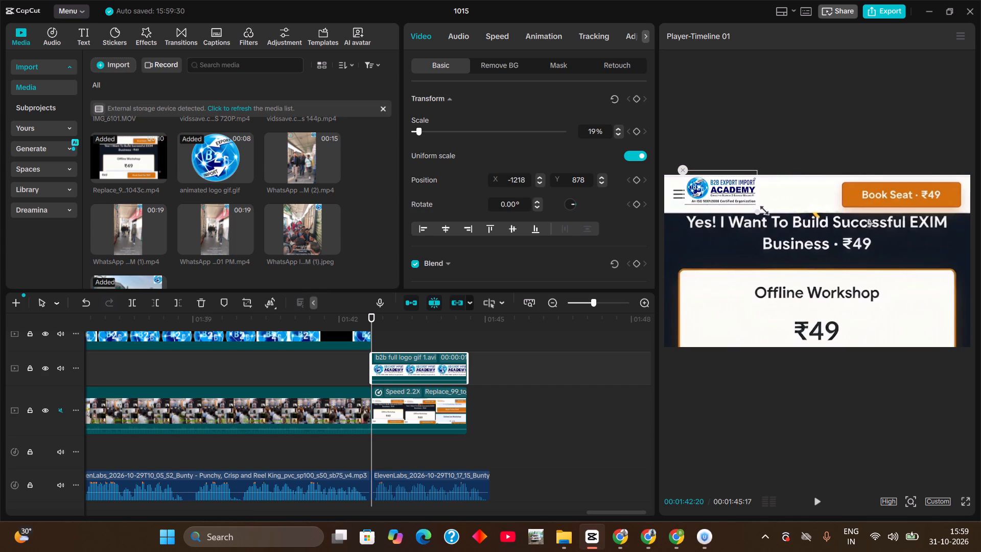
pyautogui.moveTo(761, 208); pyautogui.dragTo(756, 208)
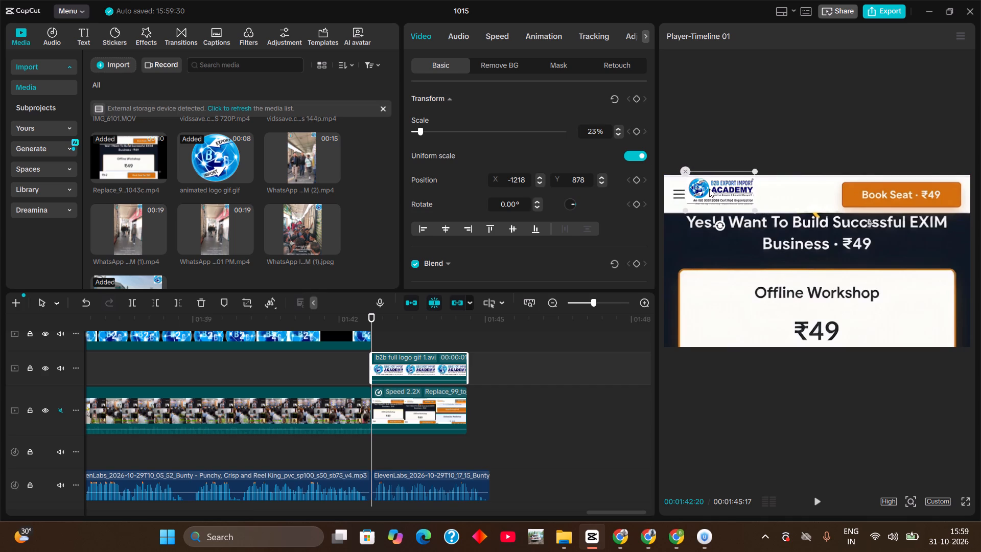
pyautogui.click(709, 189)
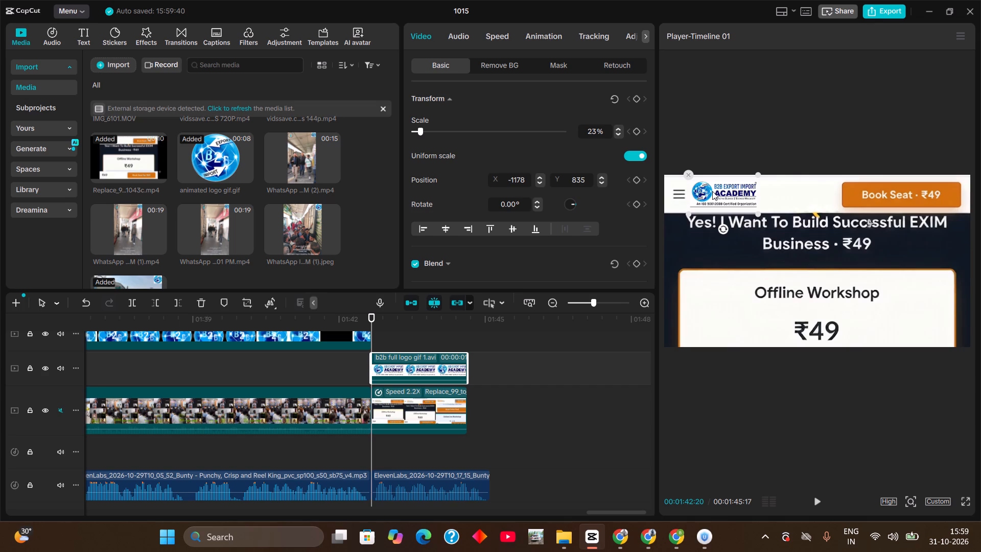
# Check the logo coverage at several frames of the workshop clip and enlarge the b2b full logo gif 1.avi overlay to 28% at 00:01:43:21.
pyautogui.moveTo(376, 323); pyautogui.dragTo(385, 321)
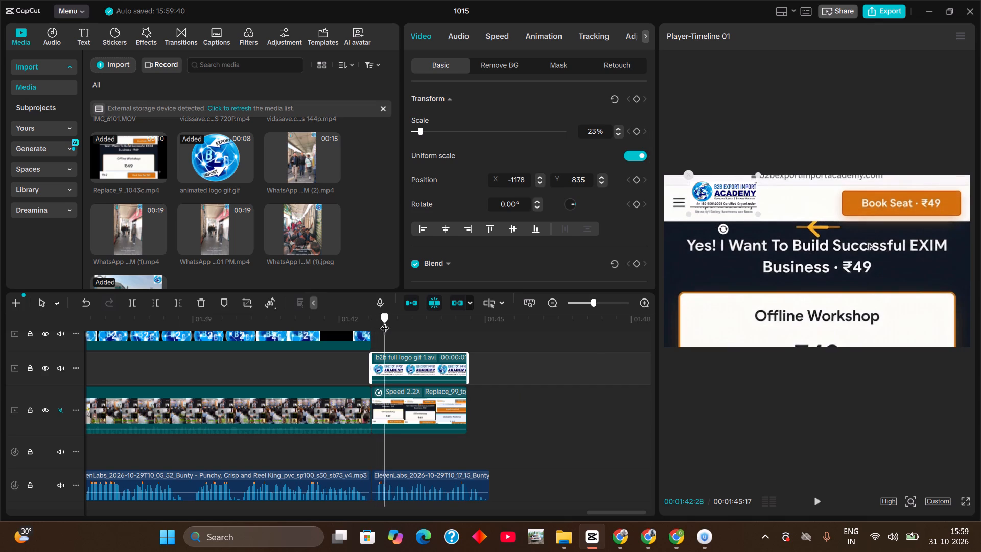
pyautogui.moveTo(385, 321); pyautogui.dragTo(411, 323)
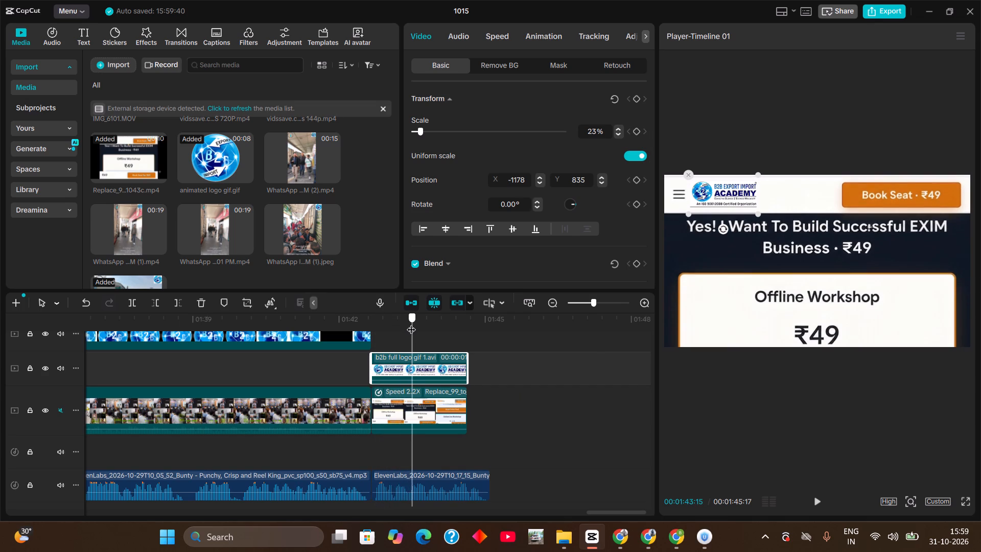
pyautogui.moveTo(411, 323); pyautogui.dragTo(425, 327)
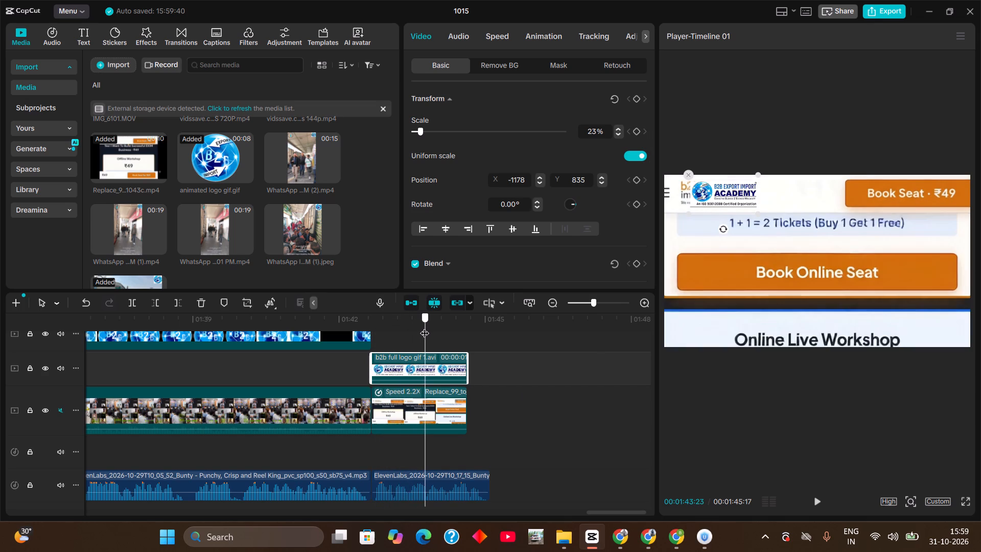
pyautogui.moveTo(425, 327); pyautogui.dragTo(412, 329)
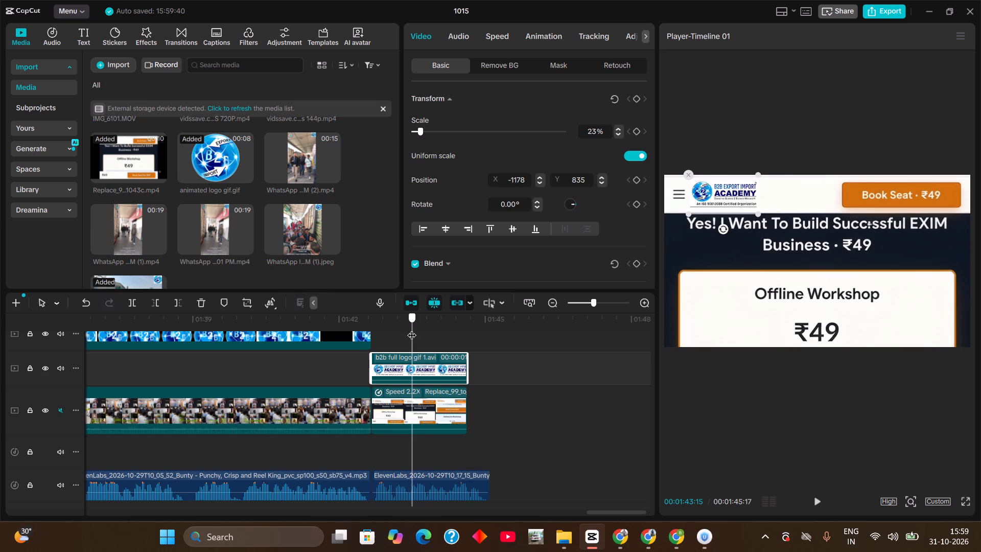
pyautogui.moveTo(412, 329); pyautogui.dragTo(424, 330)
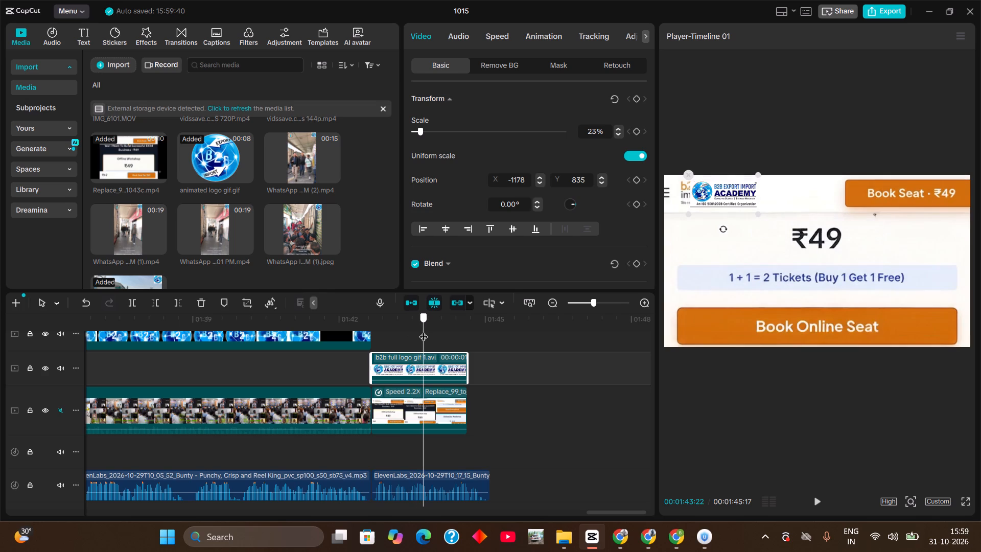
pyautogui.moveTo(424, 330); pyautogui.dragTo(422, 330)
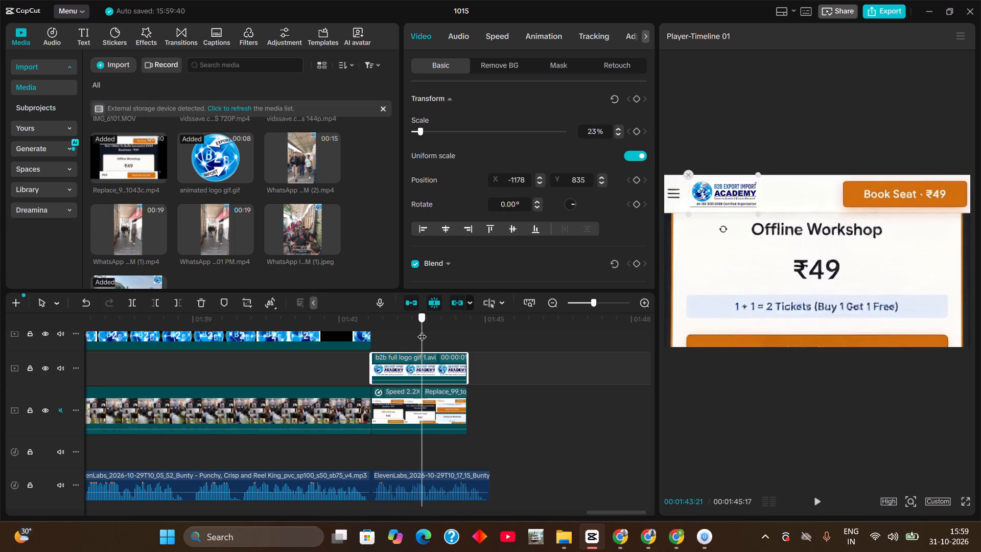
pyautogui.moveTo(422, 330); pyautogui.dragTo(422, 331)
pyautogui.moveTo(757, 213); pyautogui.dragTo(765, 216)
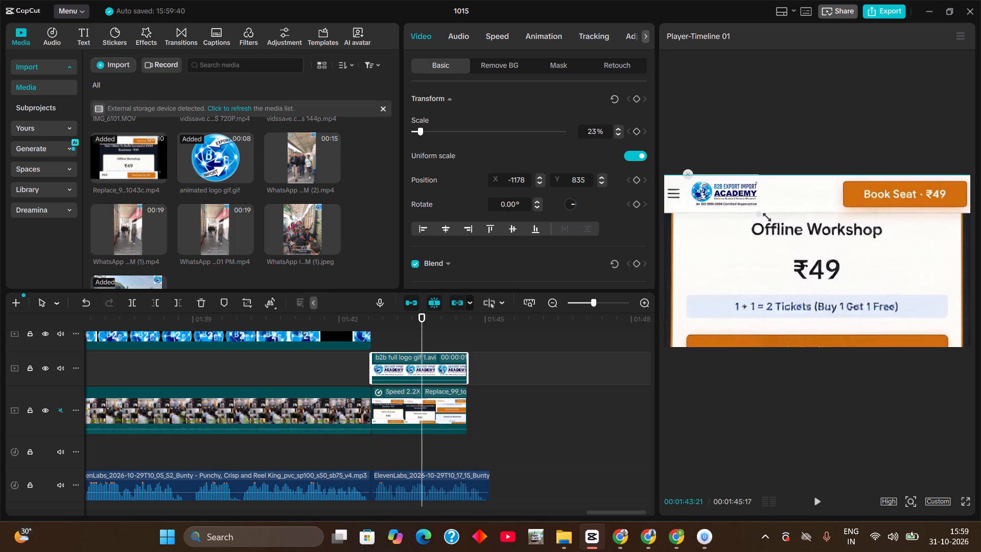
pyautogui.moveTo(765, 216); pyautogui.dragTo(770, 216)
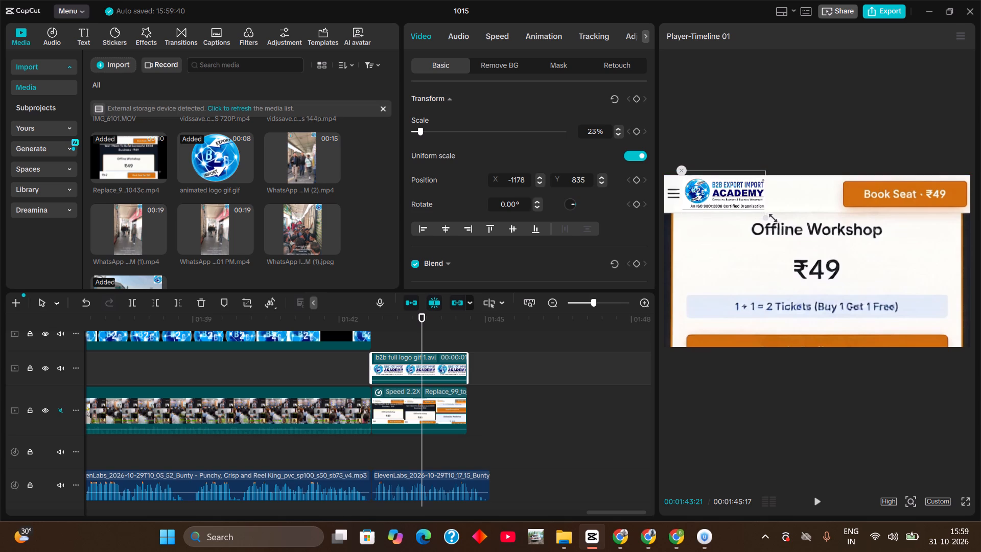
pyautogui.moveTo(770, 216); pyautogui.dragTo(770, 218)
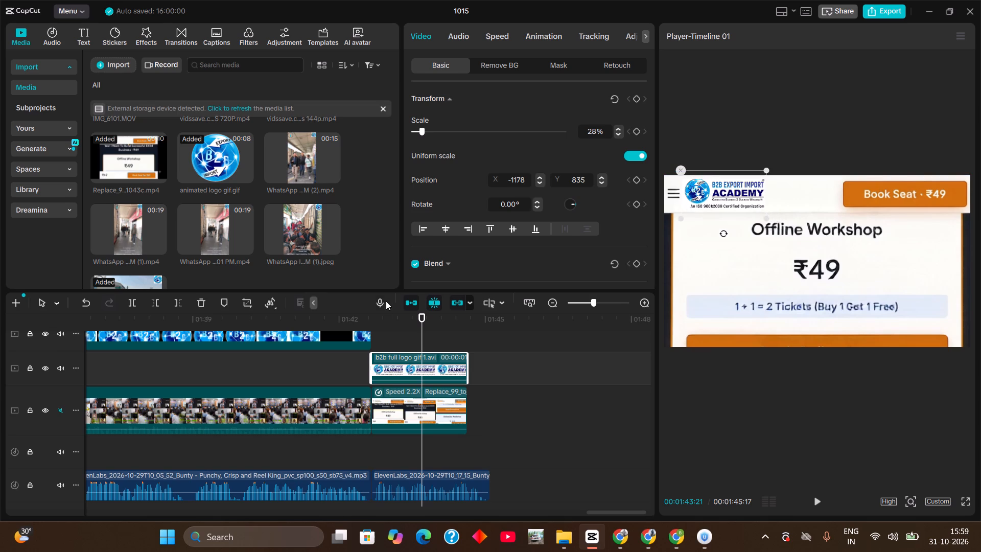
# Review the workshop ending from 00:01:42:20 and toggle the logo track's visibility to examine how the overlay covers the page header.
pyautogui.moveTo(379, 317); pyautogui.dragTo(393, 316)
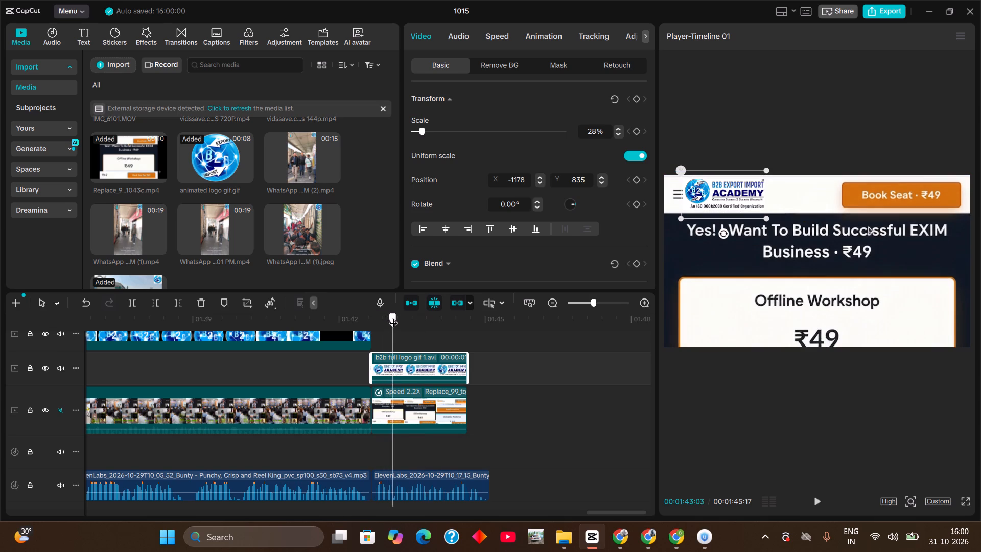
pyautogui.moveTo(393, 316); pyautogui.dragTo(422, 316)
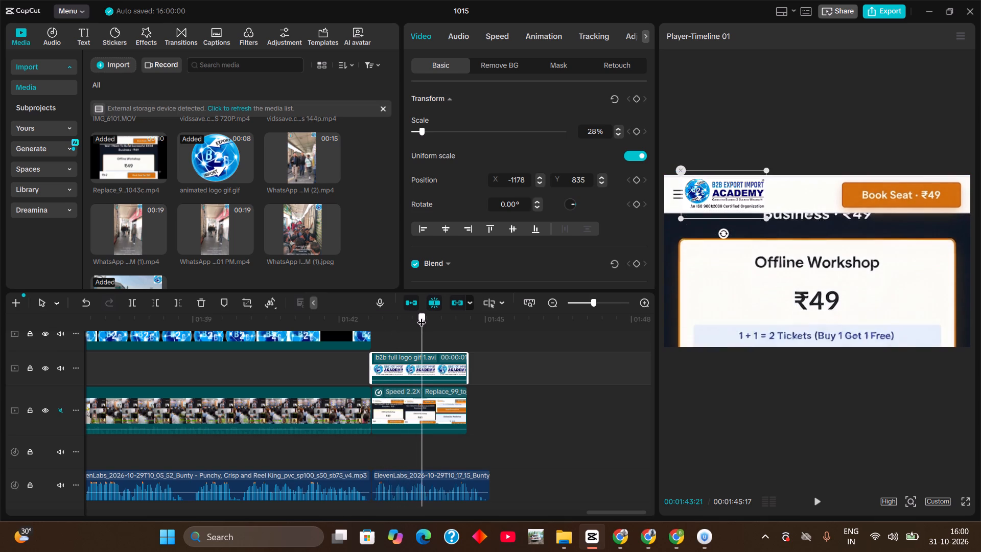
pyautogui.moveTo(422, 316); pyautogui.dragTo(444, 320)
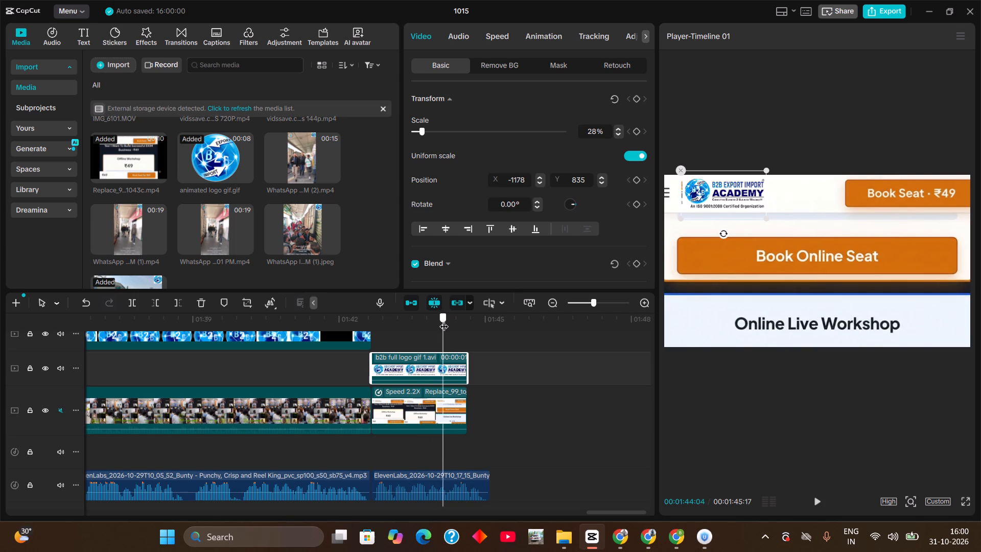
pyautogui.moveTo(444, 320); pyautogui.dragTo(458, 320)
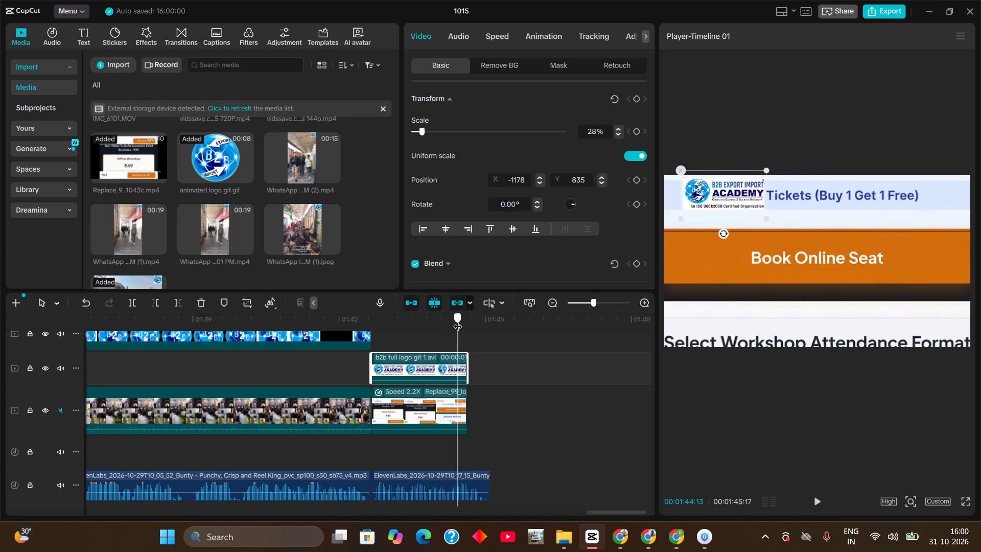
pyautogui.moveTo(458, 320); pyautogui.dragTo(374, 351)
pyautogui.press('space')
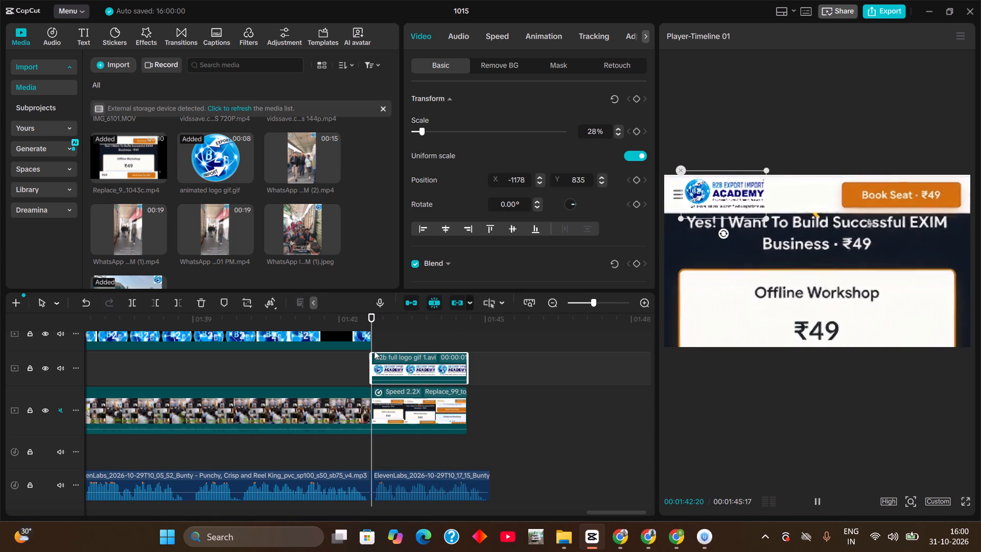
pyautogui.press('space')
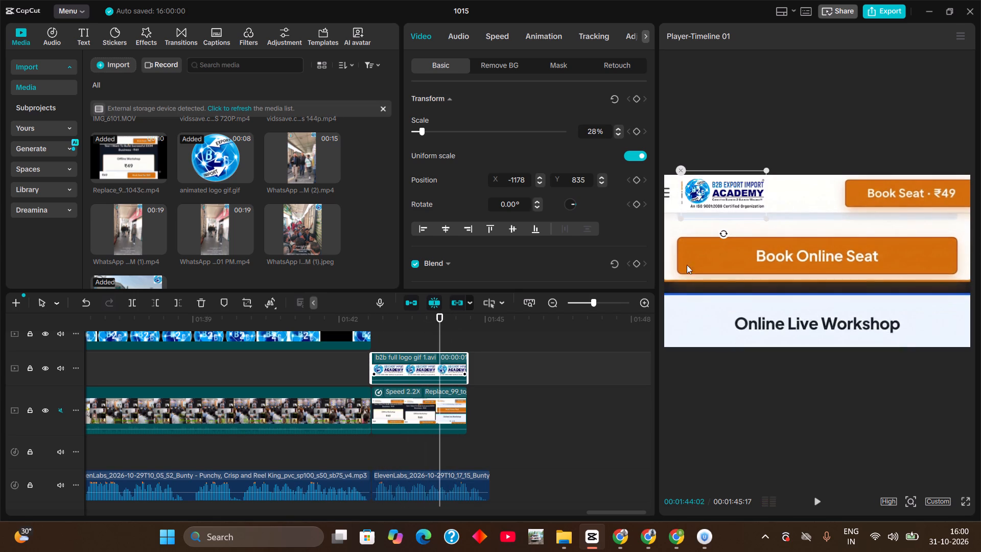
pyautogui.click(717, 194)
pyautogui.click(43, 369)
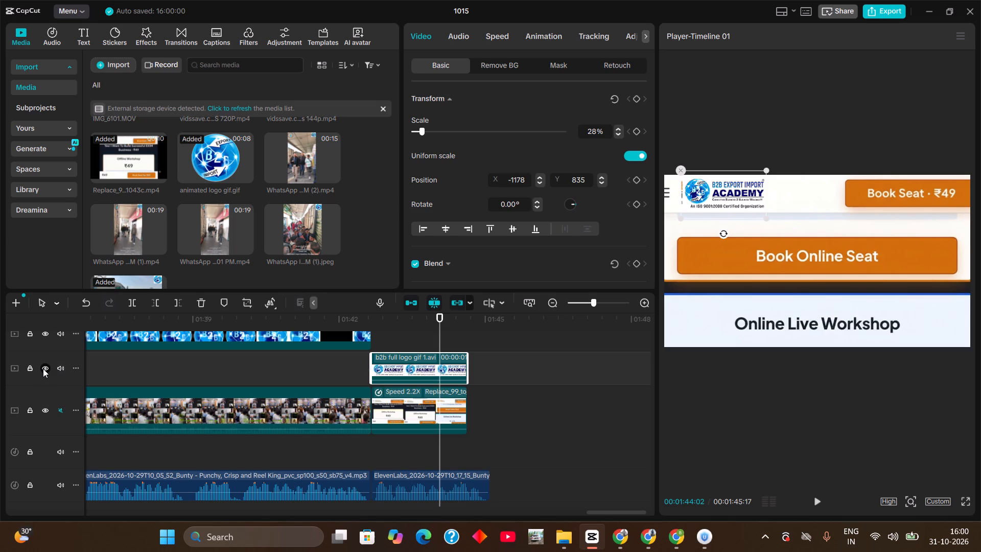
pyautogui.click(43, 369)
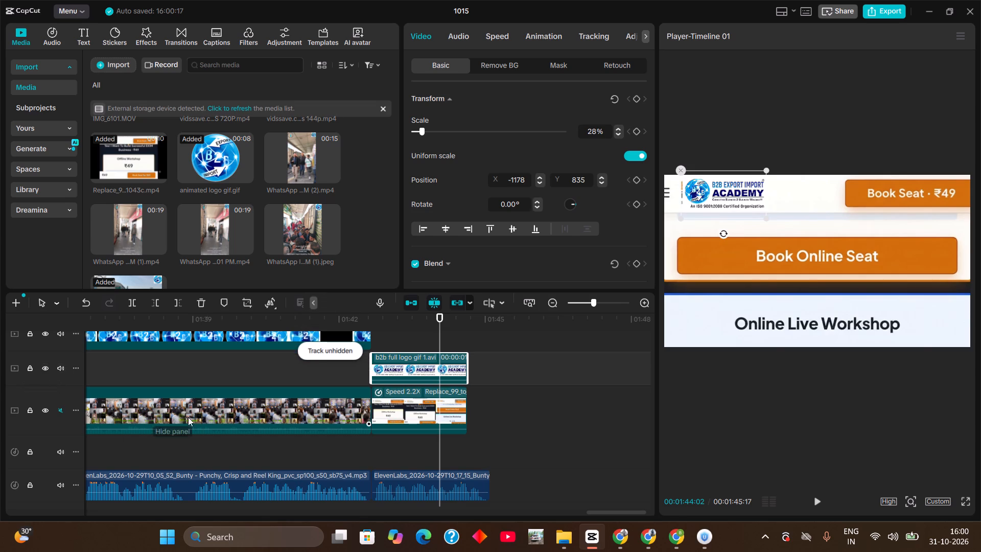
pyautogui.press('space')
pyautogui.press('space')
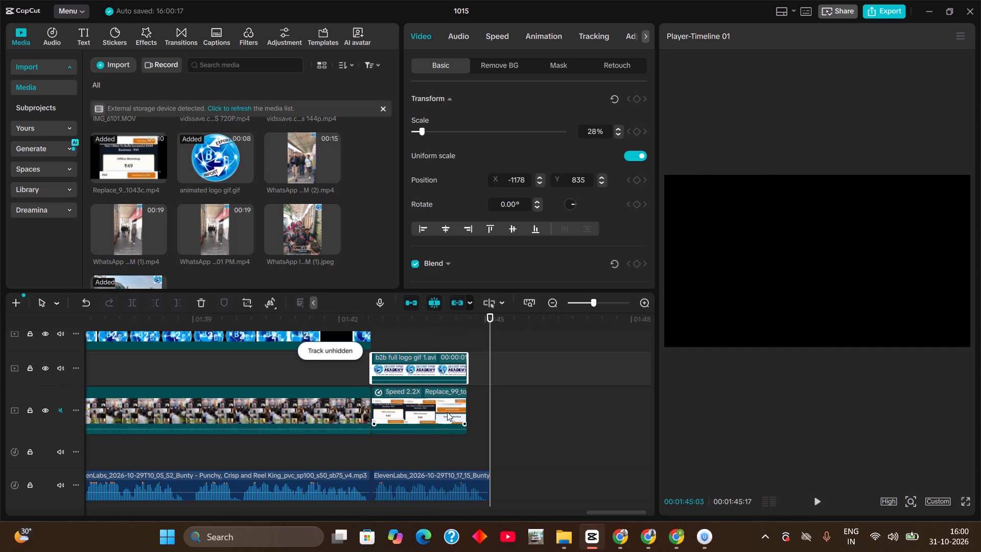
# Extend the end of the ₹49 workshop clip to about 00:01:45:03, level with the voice-over's end, and check the added ending.
pyautogui.click(447, 412)
pyautogui.moveTo(468, 404); pyautogui.dragTo(489, 405)
pyautogui.moveTo(449, 324); pyautogui.dragTo(477, 330)
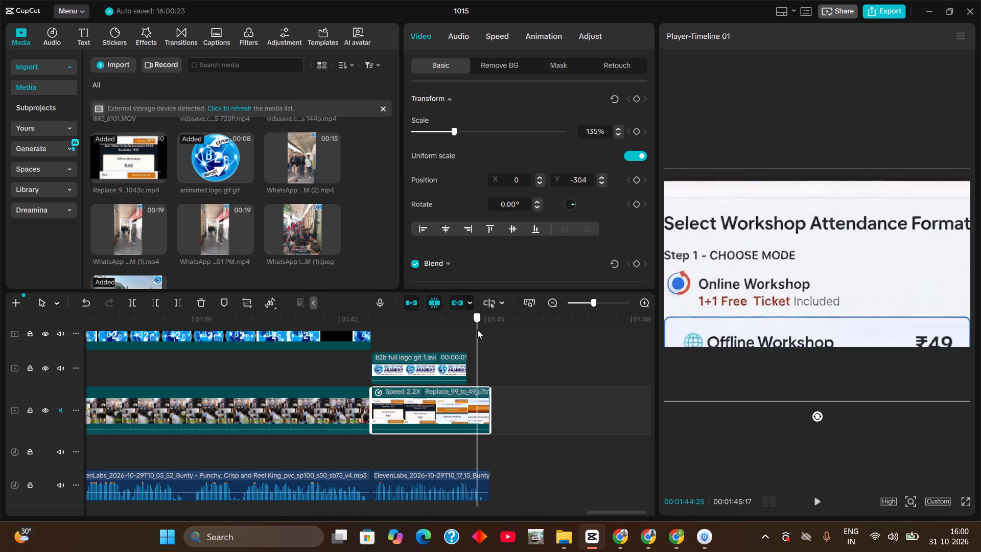
pyautogui.moveTo(477, 330); pyautogui.dragTo(480, 336)
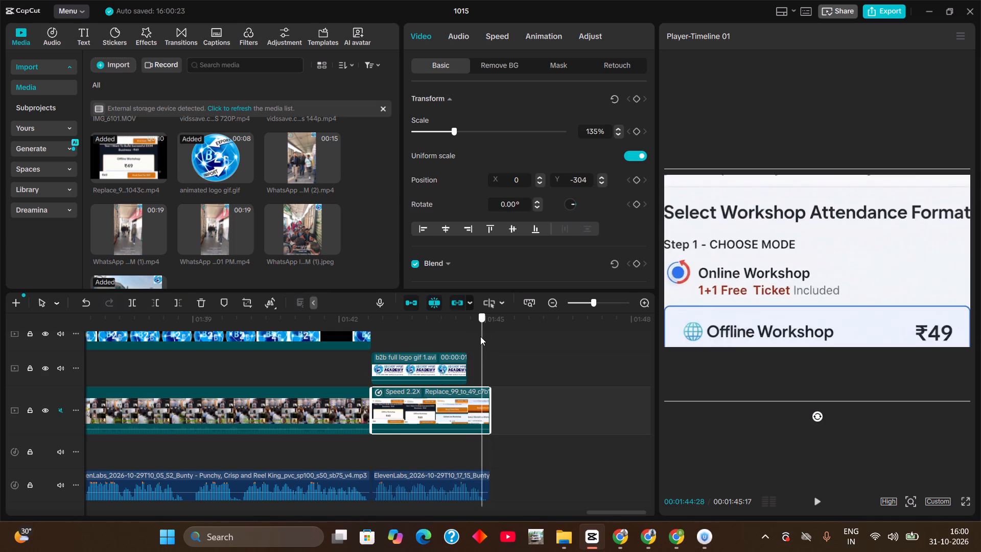
pyautogui.moveTo(480, 336); pyautogui.dragTo(431, 357)
pyautogui.press('space')
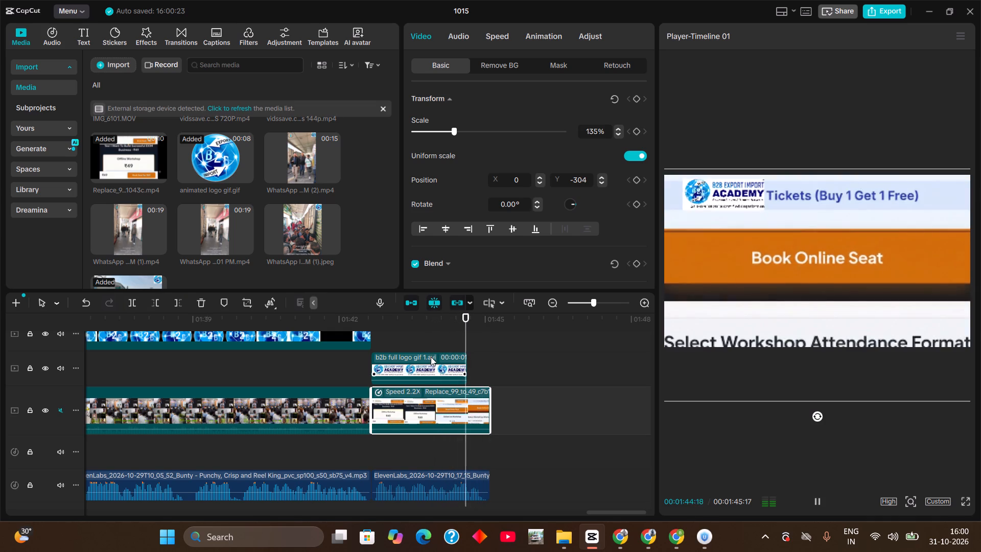
pyautogui.press('space')
# Lengthen the b2b full logo gif 1.avi overlay to 00:00:02:13 so it ends flush with the workshop clip.
pyautogui.click(458, 356)
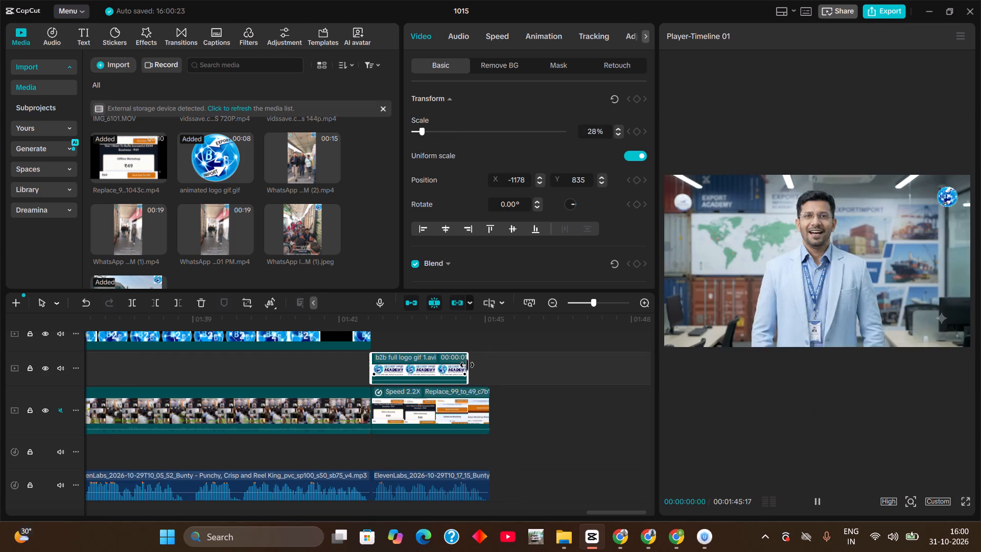
pyautogui.press('space')
pyautogui.moveTo(481, 321); pyautogui.dragTo(978, 401)
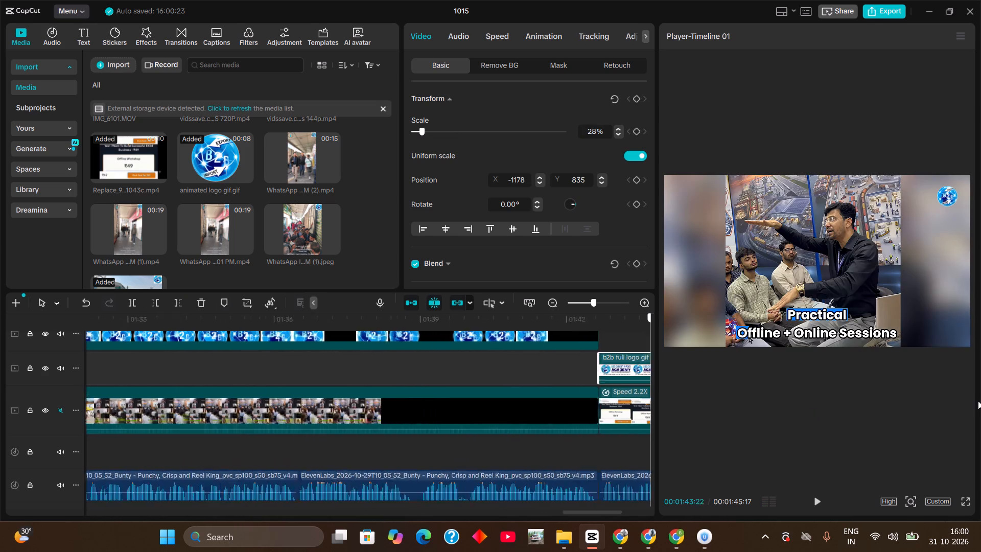
pyautogui.moveTo(978, 401); pyautogui.dragTo(977, 401)
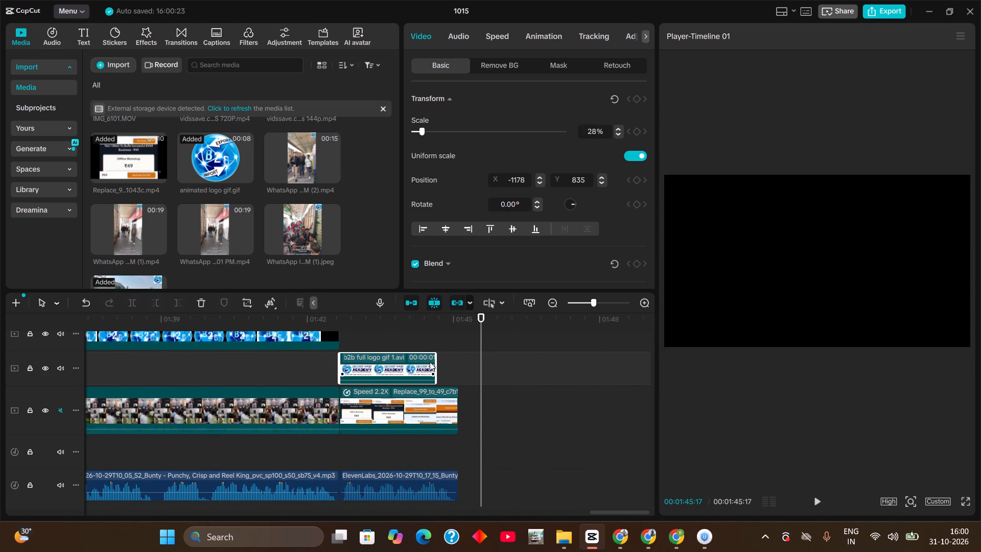
pyautogui.moveTo(435, 359); pyautogui.dragTo(453, 374)
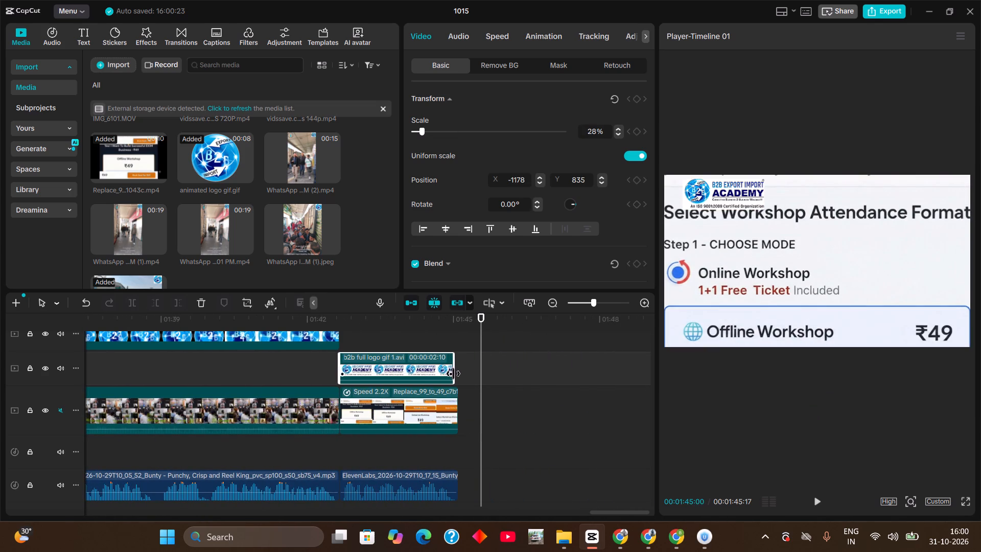
pyautogui.moveTo(453, 374); pyautogui.dragTo(453, 375)
pyautogui.click(365, 325)
pyautogui.press('space')
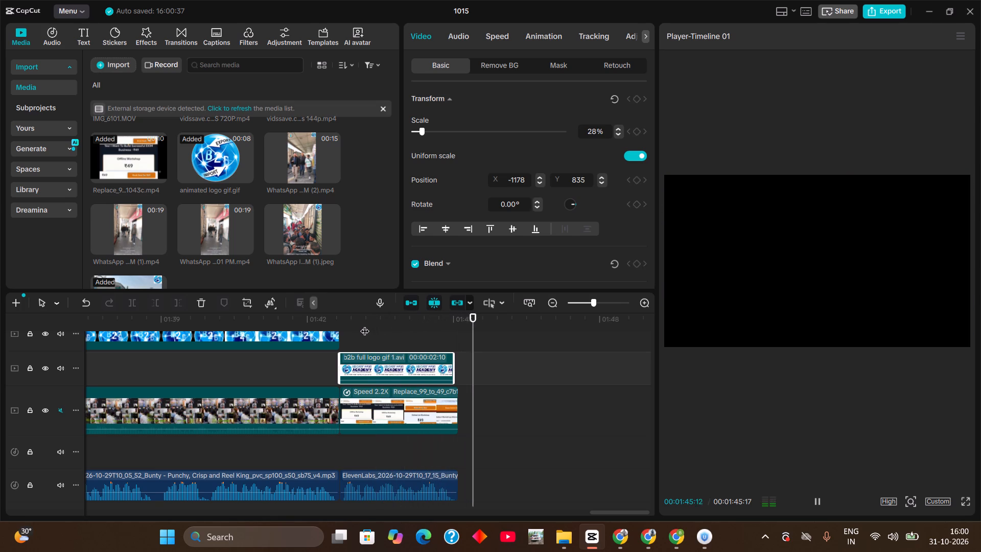
pyautogui.press('space')
pyautogui.moveTo(429, 321); pyautogui.dragTo(980, 551)
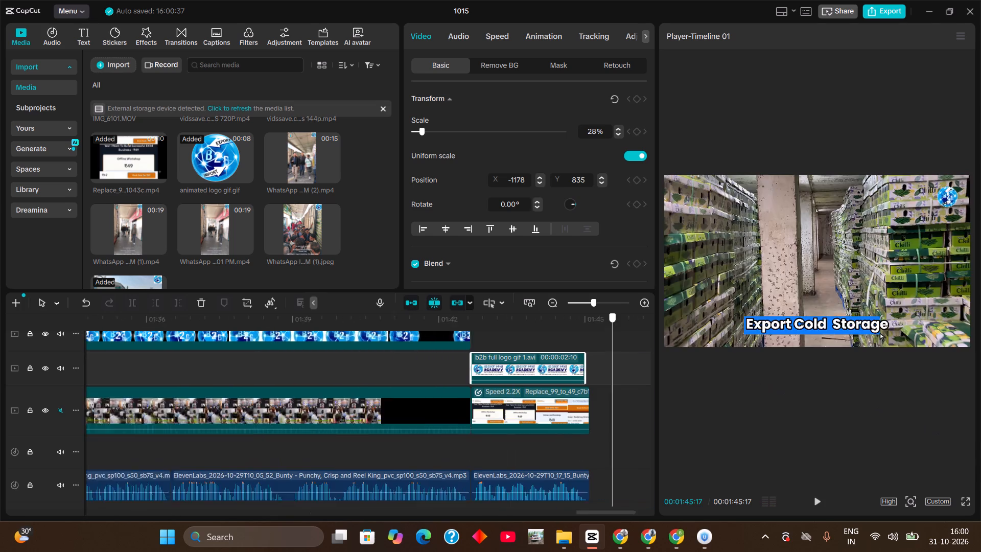
pyautogui.moveTo(980, 551); pyautogui.dragTo(454, 429)
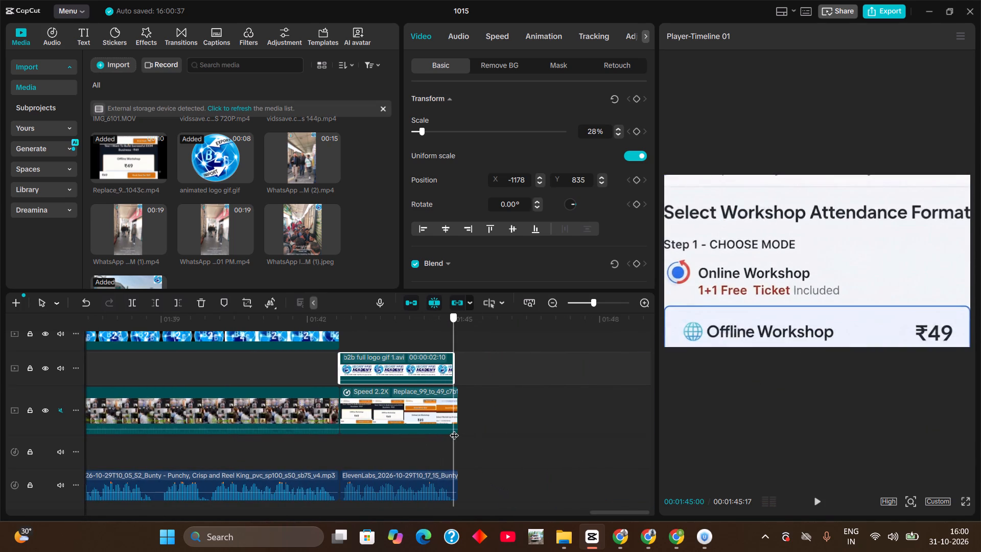
pyautogui.moveTo(454, 429); pyautogui.dragTo(455, 429)
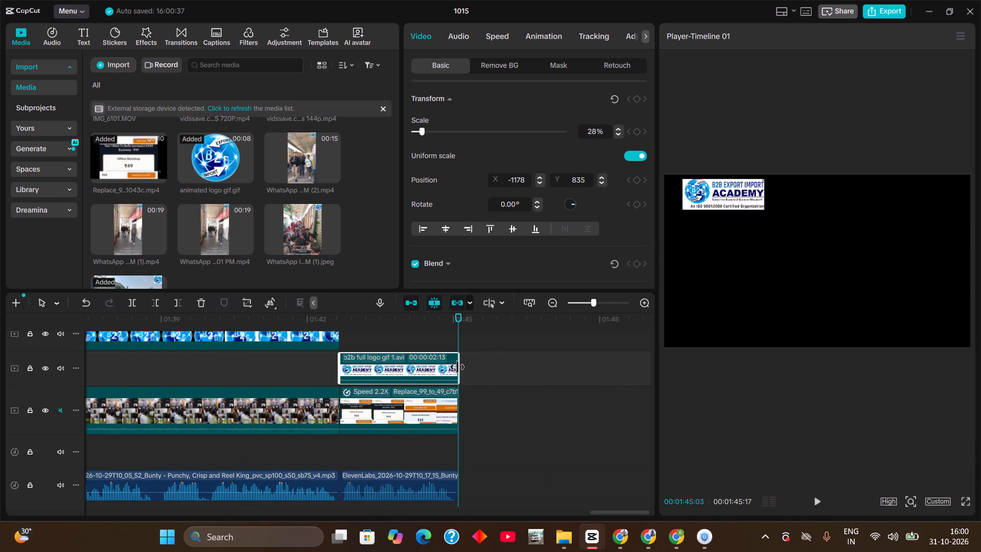
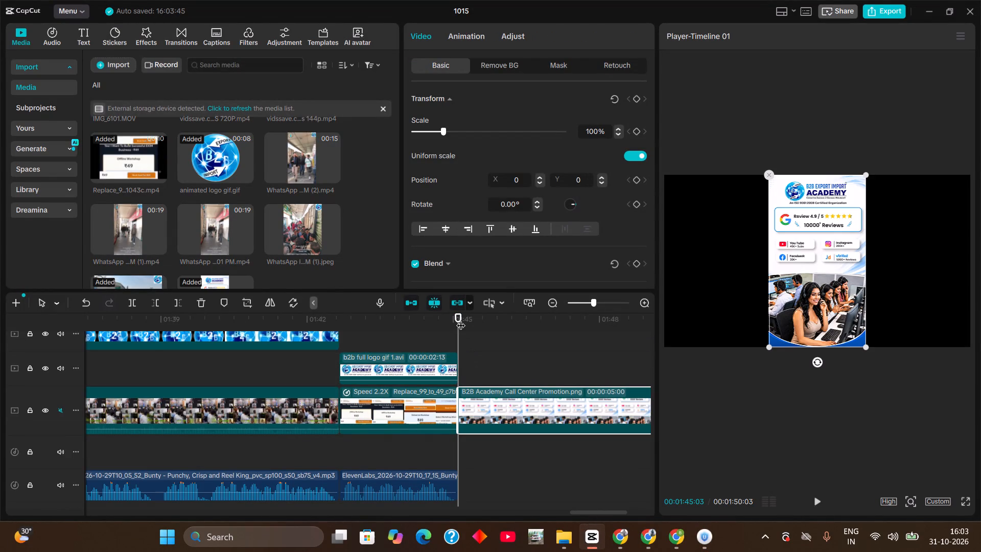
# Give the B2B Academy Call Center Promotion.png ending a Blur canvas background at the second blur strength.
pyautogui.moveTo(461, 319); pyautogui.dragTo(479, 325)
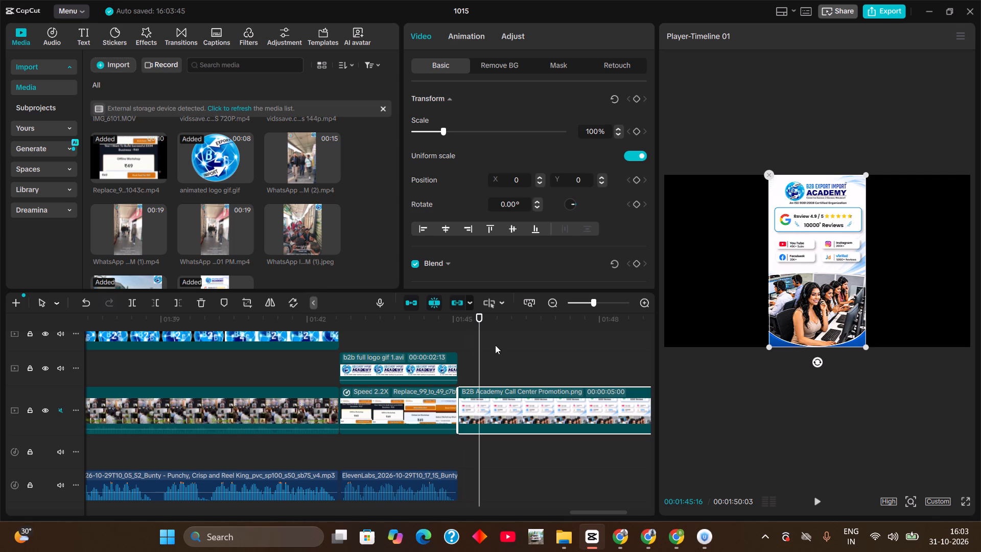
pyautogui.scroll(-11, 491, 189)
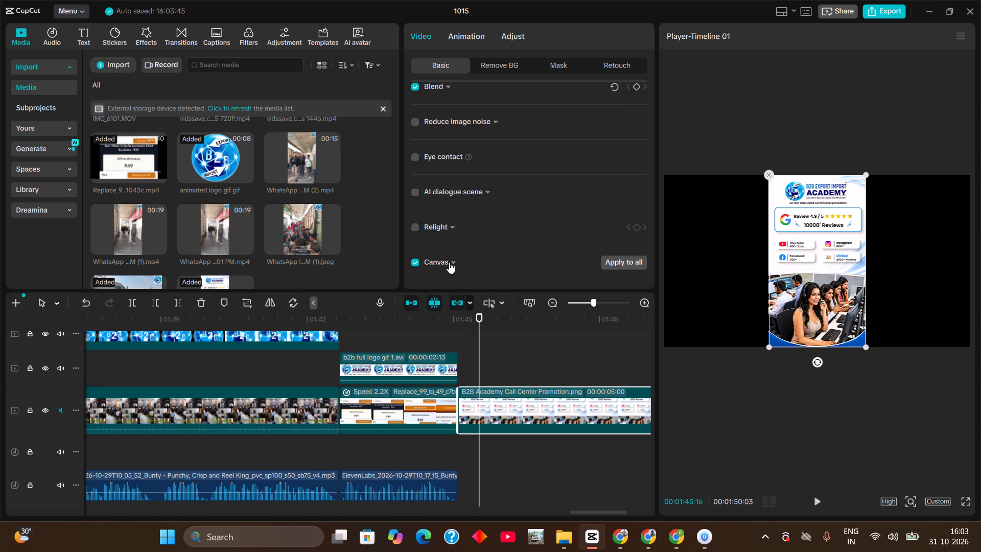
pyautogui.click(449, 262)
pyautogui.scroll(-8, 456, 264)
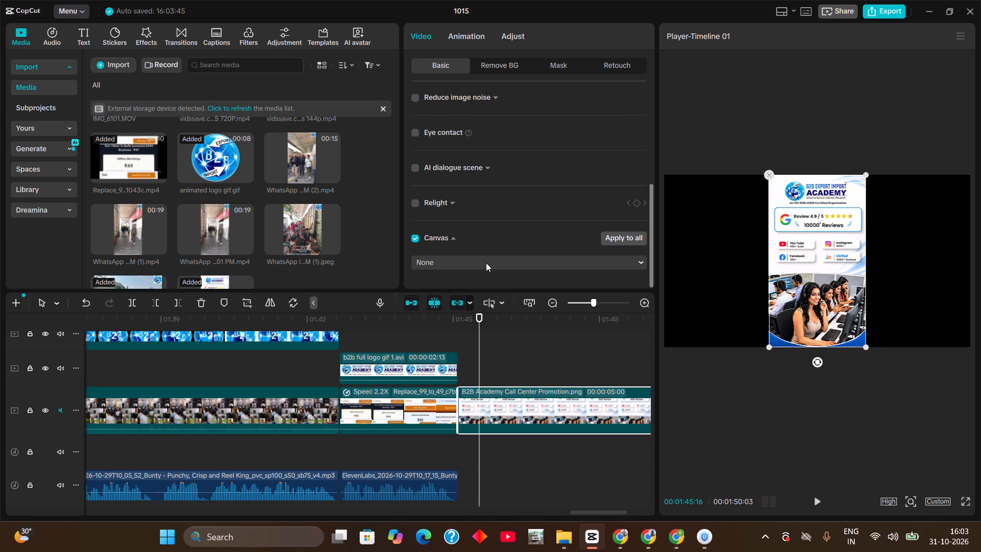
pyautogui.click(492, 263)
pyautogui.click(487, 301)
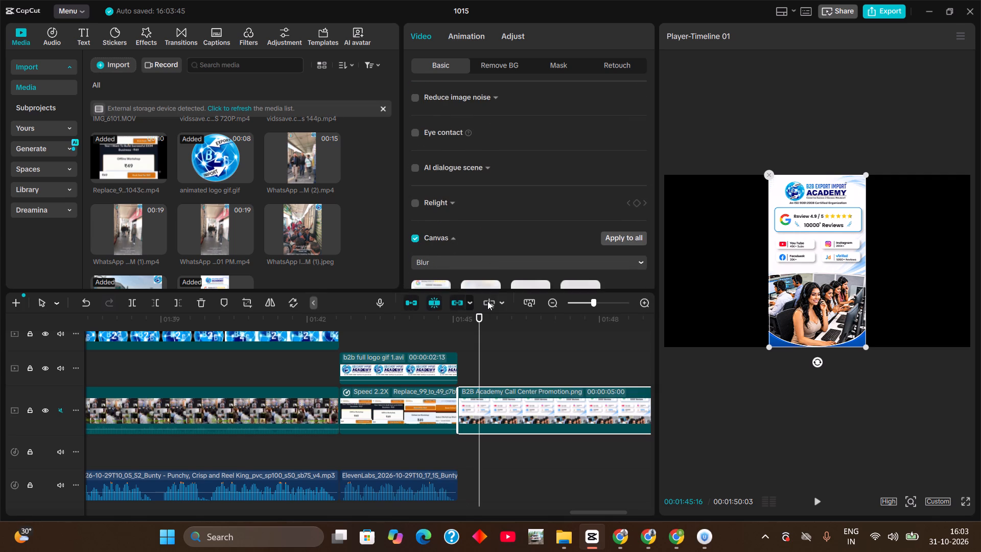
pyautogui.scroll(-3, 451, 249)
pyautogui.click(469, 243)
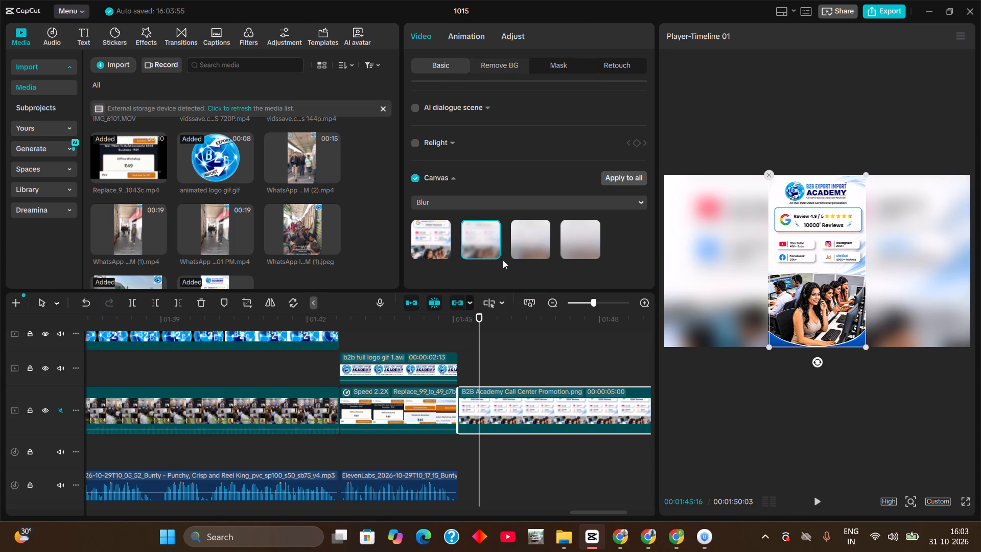
# Split the B2B Academy Call Center Promotion.png clip at 00:01:47:16, delete the remainder, and undo any stray extra cut.
pyautogui.moveTo(461, 323); pyautogui.dragTo(524, 333)
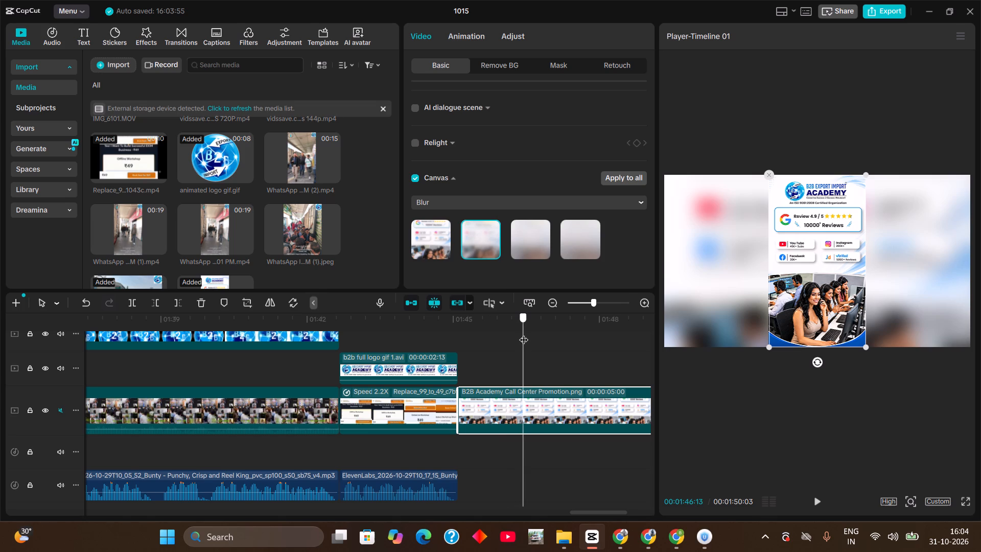
pyautogui.moveTo(524, 333); pyautogui.dragTo(557, 338)
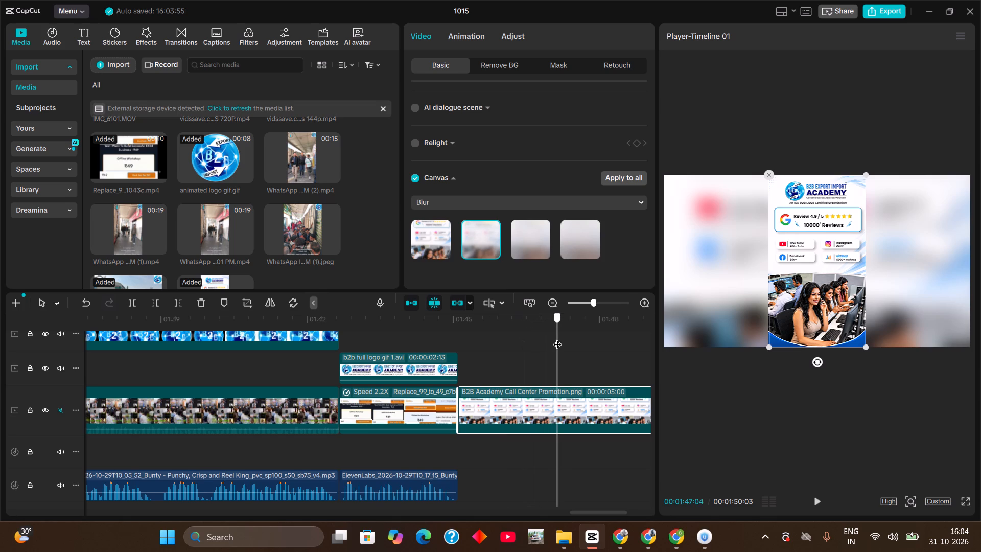
pyautogui.moveTo(557, 338); pyautogui.dragTo(576, 342)
pyautogui.press('b')
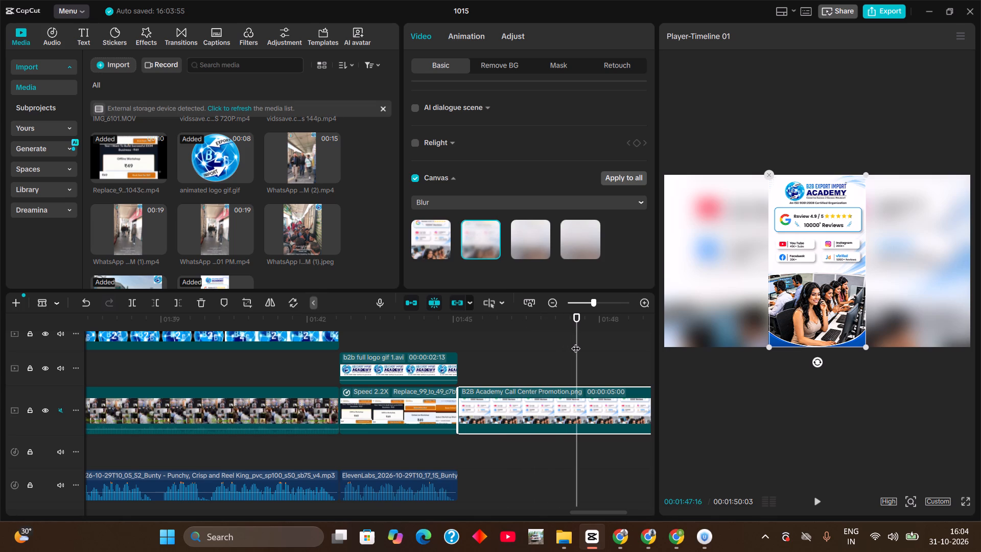
pyautogui.hotkey('ctrl', 'b')
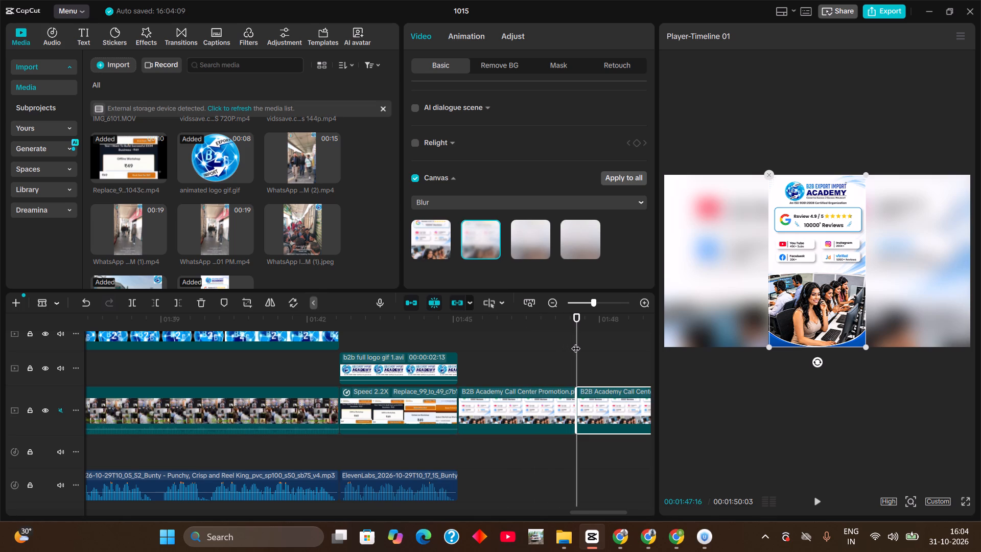
pyautogui.press('BackSpace')
pyautogui.click(547, 425)
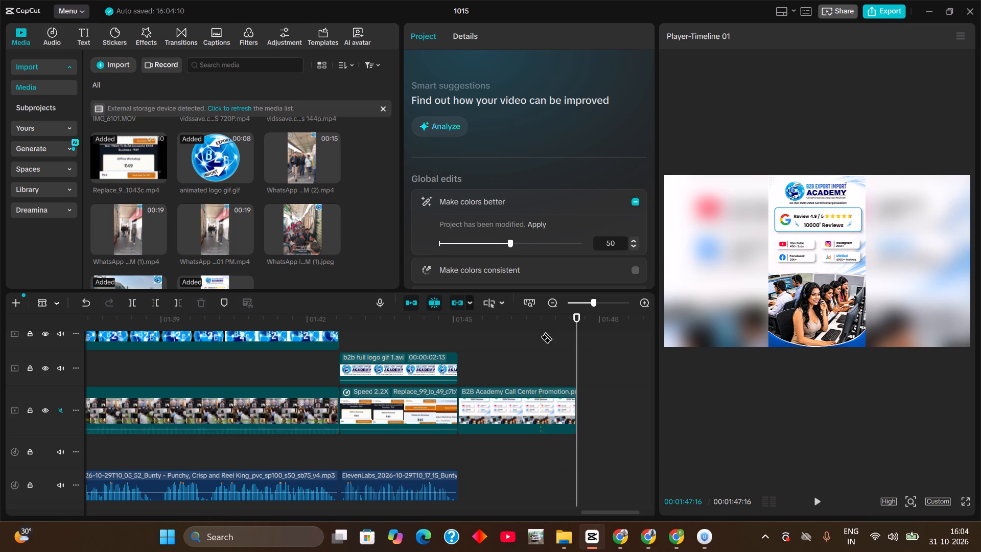
pyautogui.hotkey('ctrl', 'z')
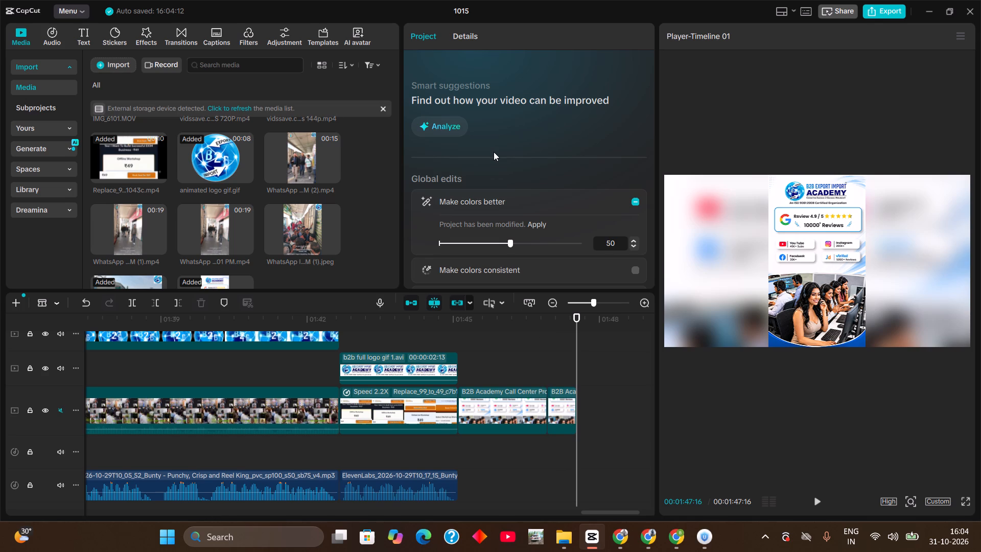
pyautogui.press('a')
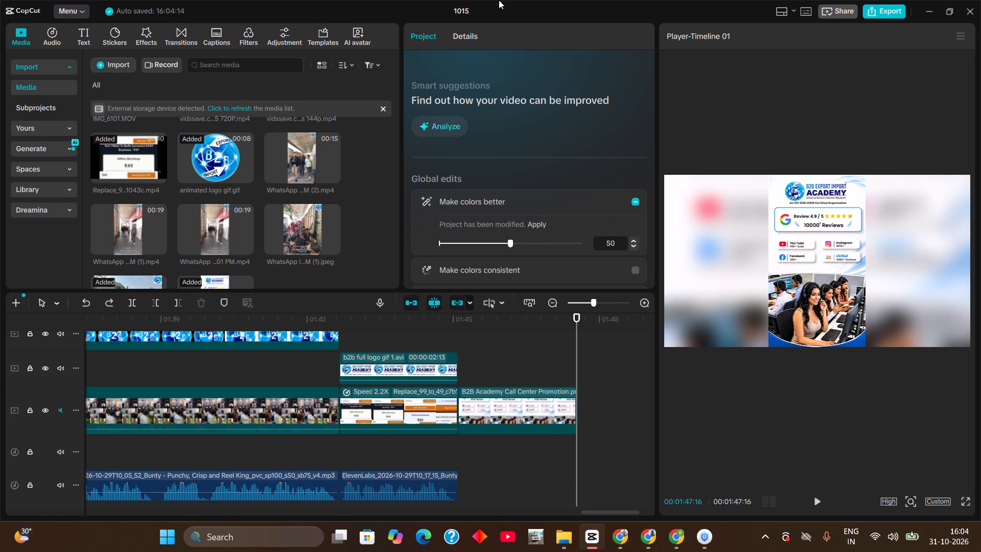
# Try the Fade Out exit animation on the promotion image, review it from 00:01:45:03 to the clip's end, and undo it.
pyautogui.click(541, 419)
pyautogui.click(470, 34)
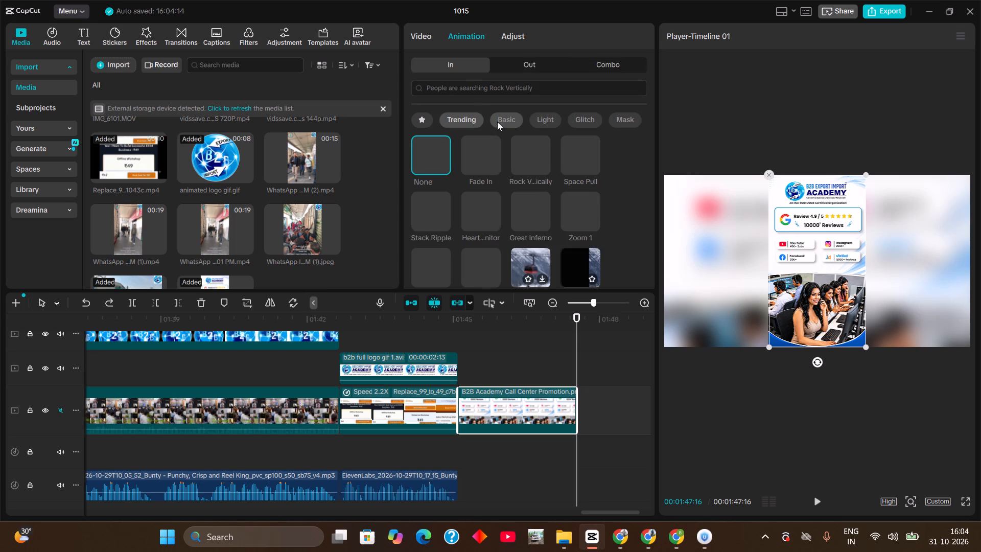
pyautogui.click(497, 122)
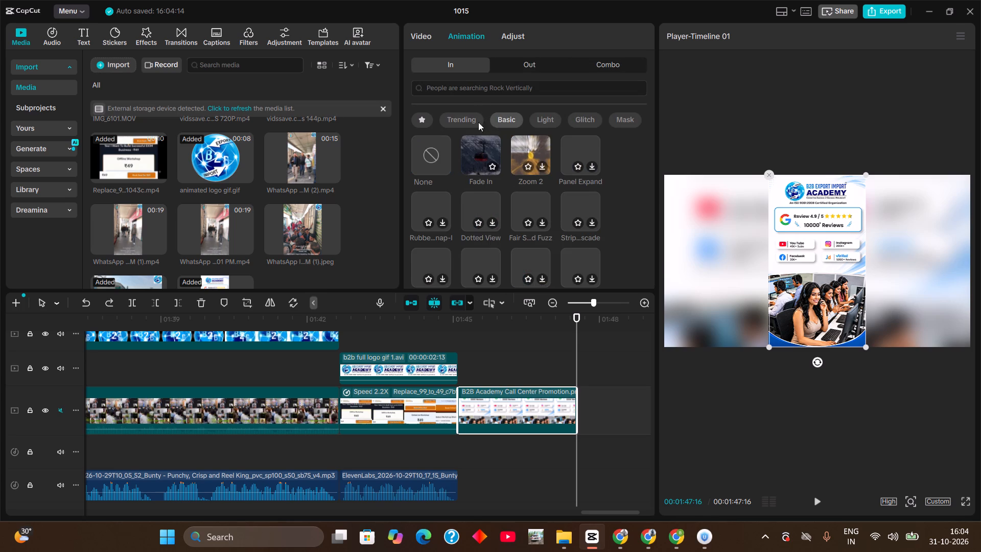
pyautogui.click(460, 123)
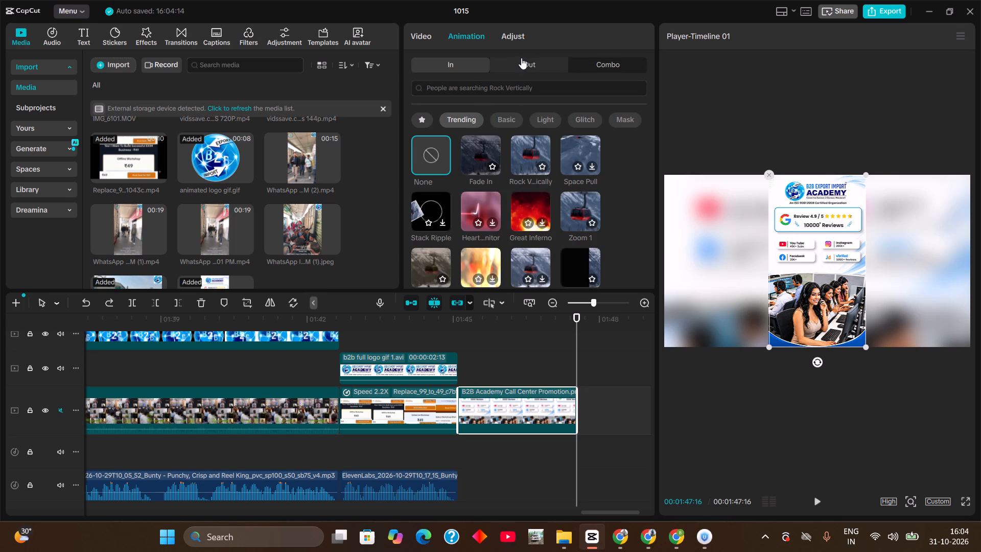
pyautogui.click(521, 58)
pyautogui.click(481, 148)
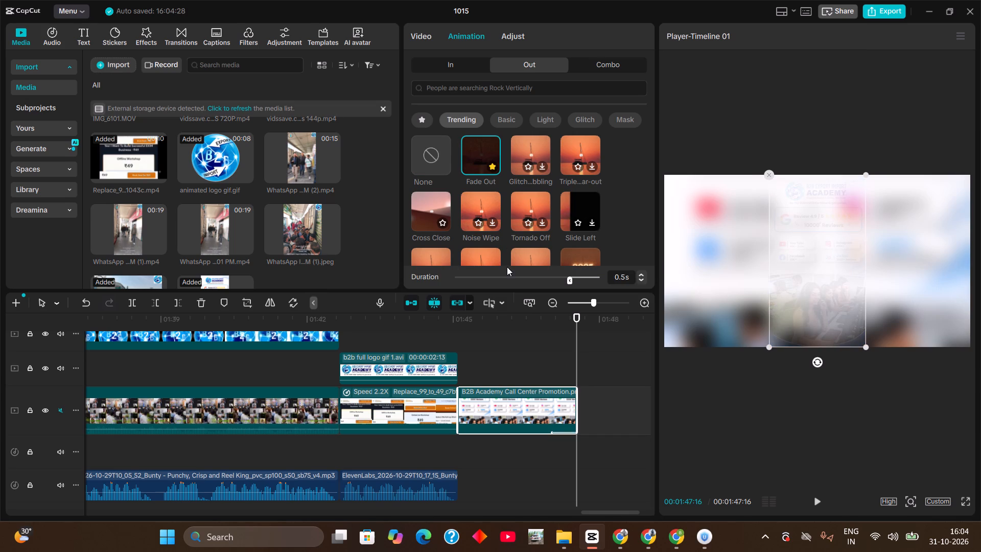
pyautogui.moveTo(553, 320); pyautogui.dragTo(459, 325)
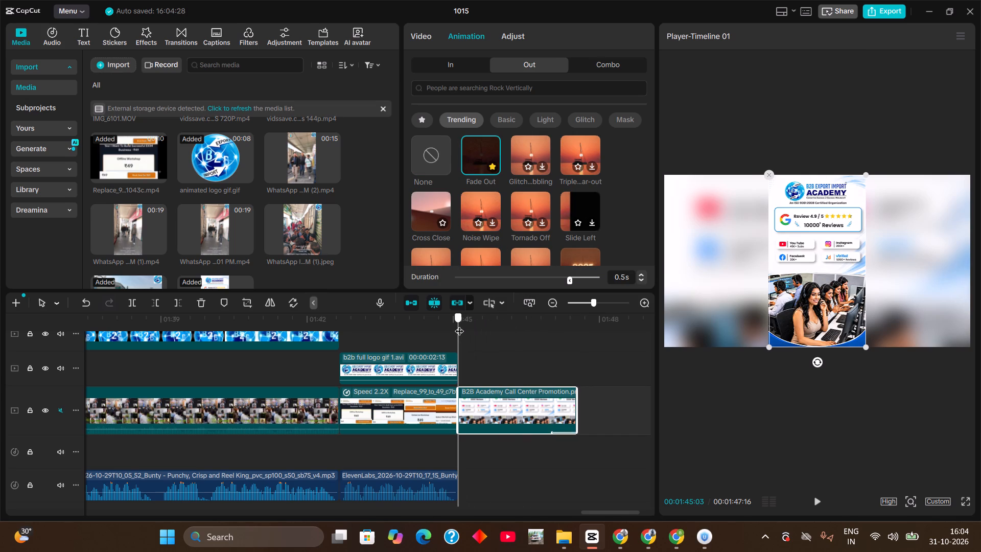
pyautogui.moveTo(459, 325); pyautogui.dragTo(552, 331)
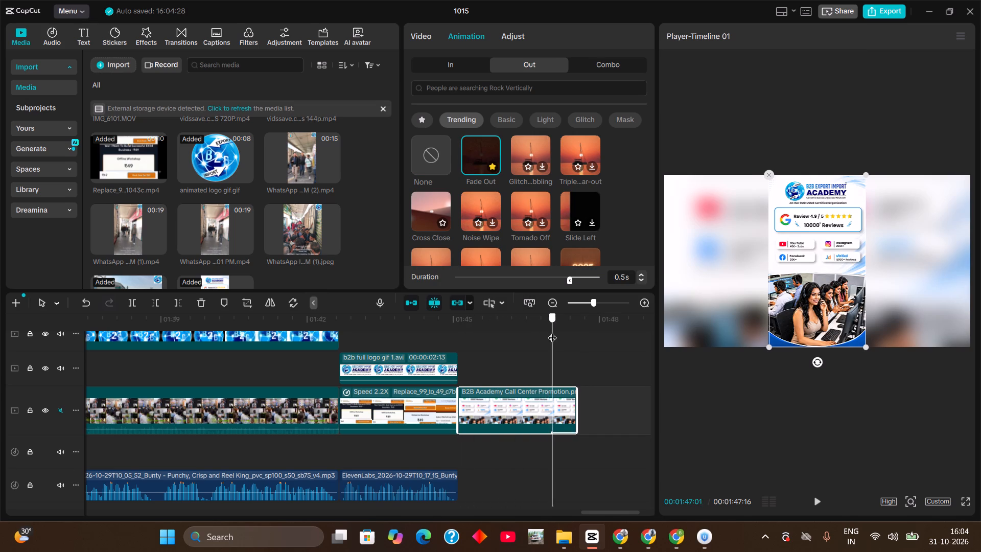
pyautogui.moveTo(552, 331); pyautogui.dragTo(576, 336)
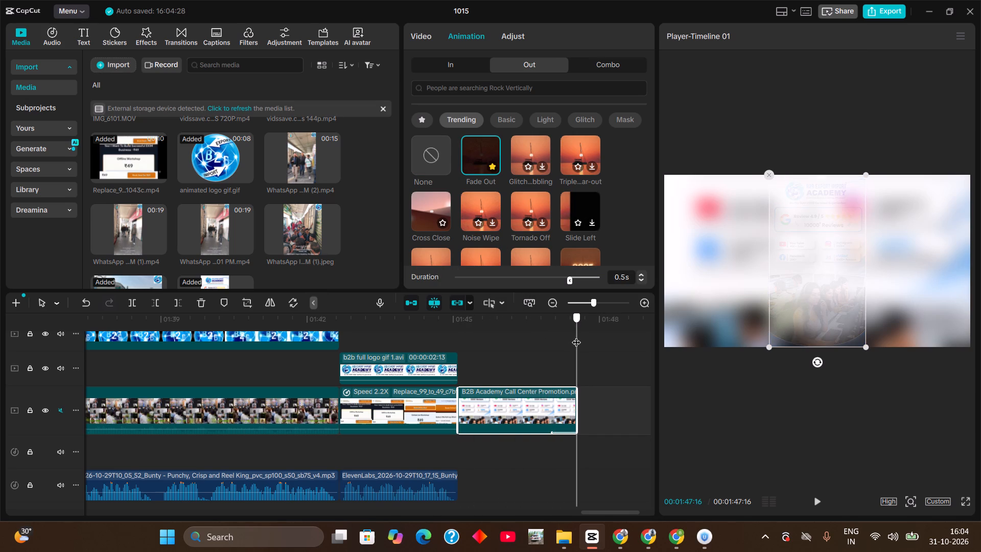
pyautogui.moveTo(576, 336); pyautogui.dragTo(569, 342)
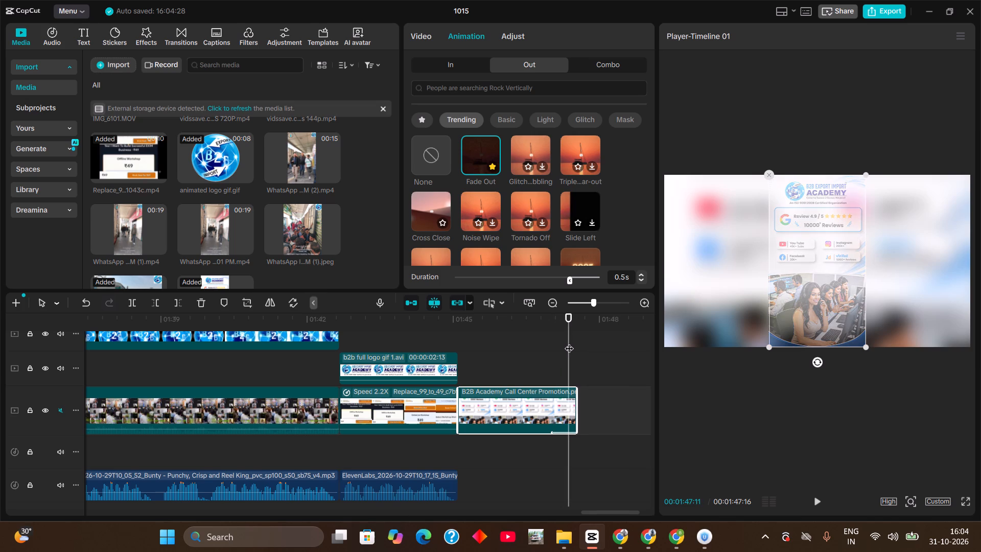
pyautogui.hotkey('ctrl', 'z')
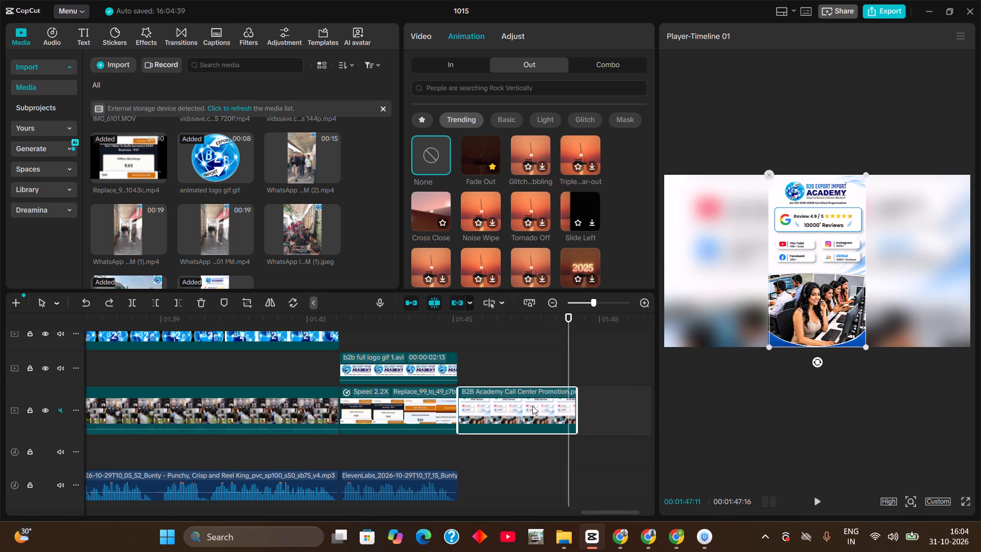
# Move the promotion image from the main track up to the logo overlay's track, starting right after the logo at 00:01:45:03.
pyautogui.moveTo(531, 406); pyautogui.dragTo(531, 363)
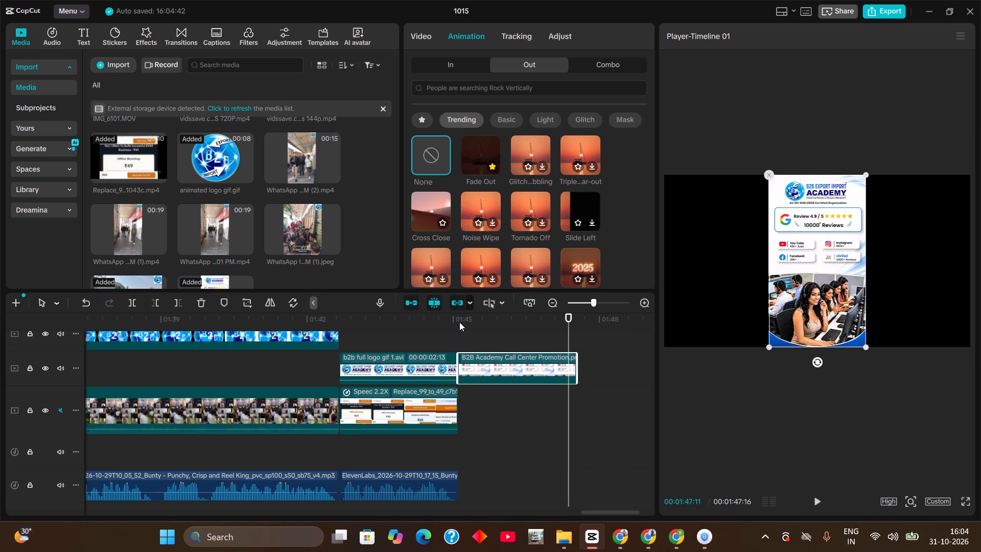
pyautogui.moveTo(454, 324); pyautogui.dragTo(454, 329)
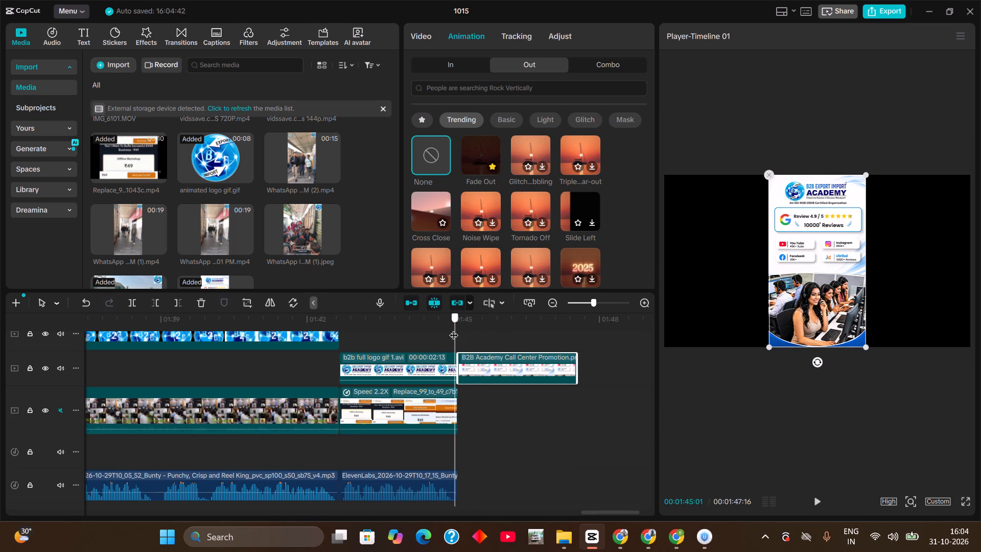
pyautogui.moveTo(454, 329); pyautogui.dragTo(462, 332)
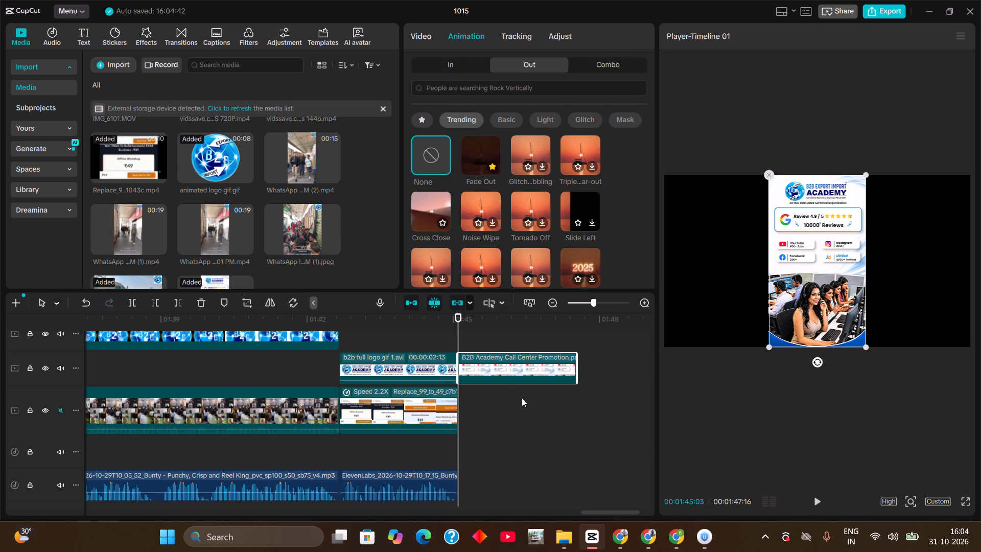
pyautogui.click(505, 377)
pyautogui.moveTo(470, 160); pyautogui.dragTo(516, 343)
pyautogui.moveTo(516, 343); pyautogui.dragTo(463, 319)
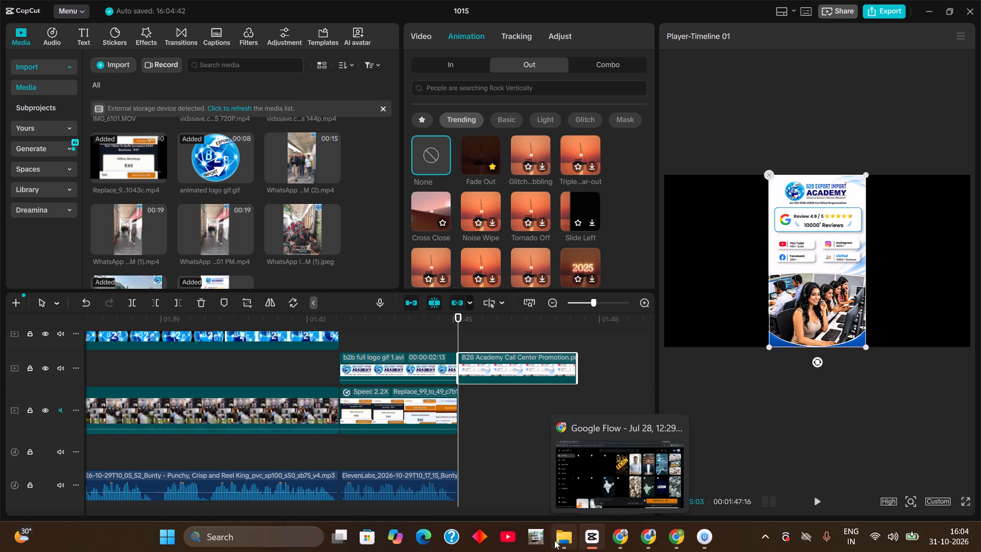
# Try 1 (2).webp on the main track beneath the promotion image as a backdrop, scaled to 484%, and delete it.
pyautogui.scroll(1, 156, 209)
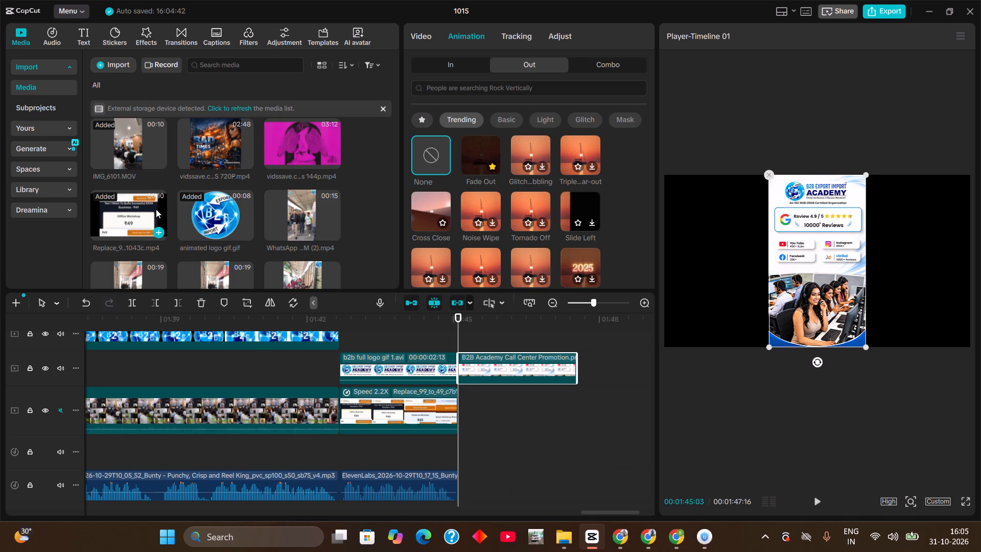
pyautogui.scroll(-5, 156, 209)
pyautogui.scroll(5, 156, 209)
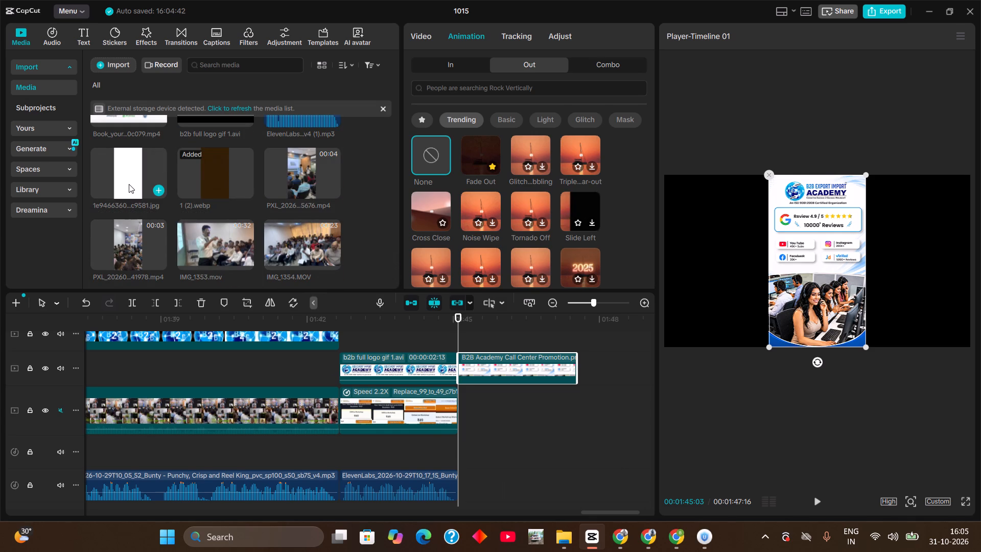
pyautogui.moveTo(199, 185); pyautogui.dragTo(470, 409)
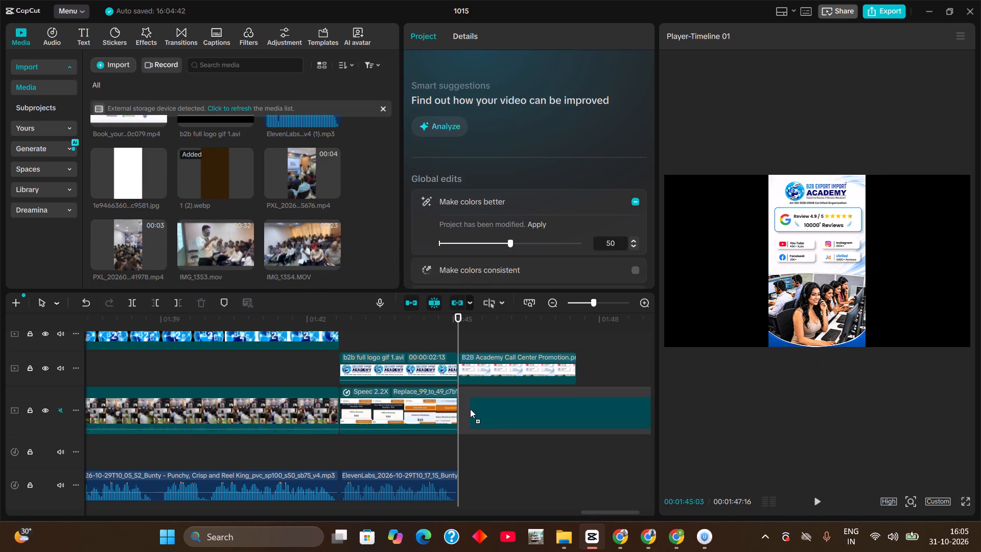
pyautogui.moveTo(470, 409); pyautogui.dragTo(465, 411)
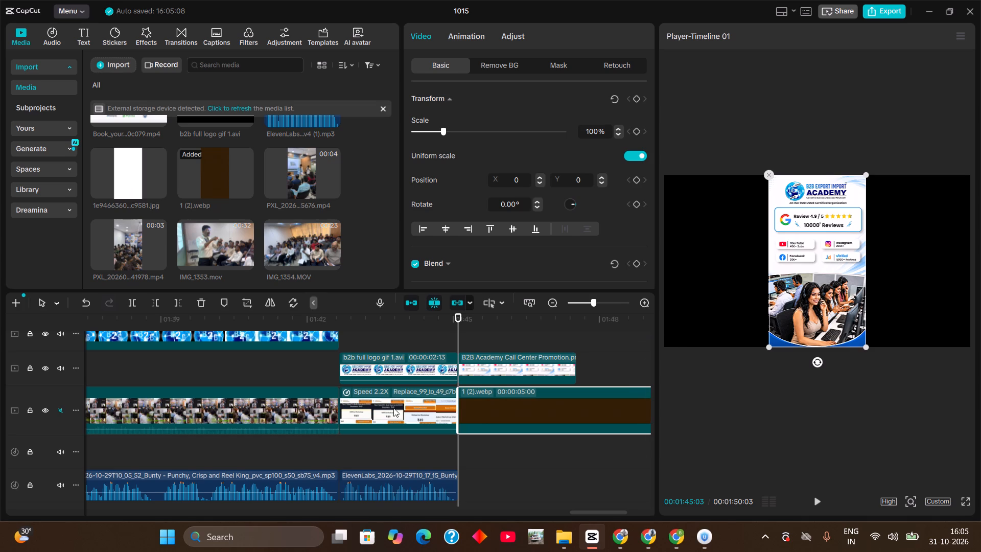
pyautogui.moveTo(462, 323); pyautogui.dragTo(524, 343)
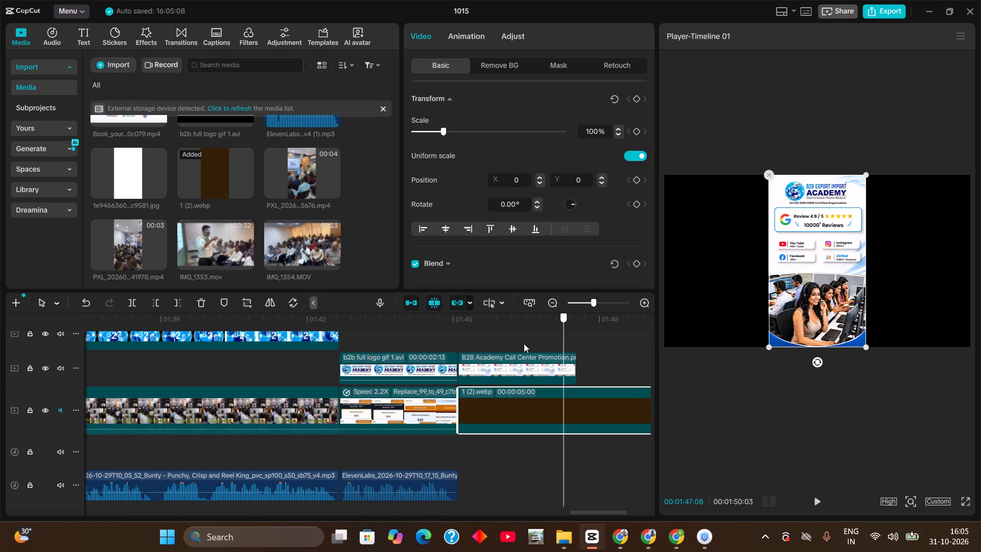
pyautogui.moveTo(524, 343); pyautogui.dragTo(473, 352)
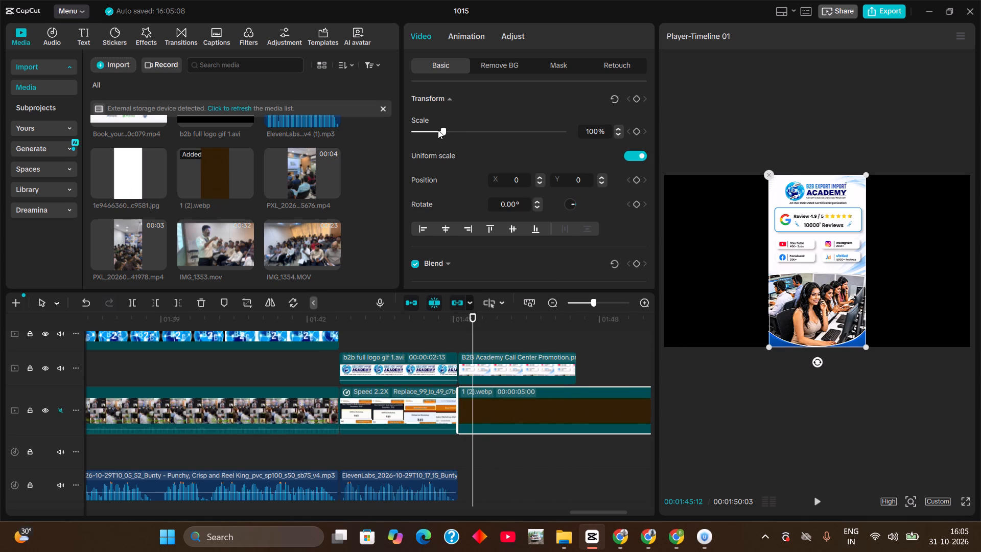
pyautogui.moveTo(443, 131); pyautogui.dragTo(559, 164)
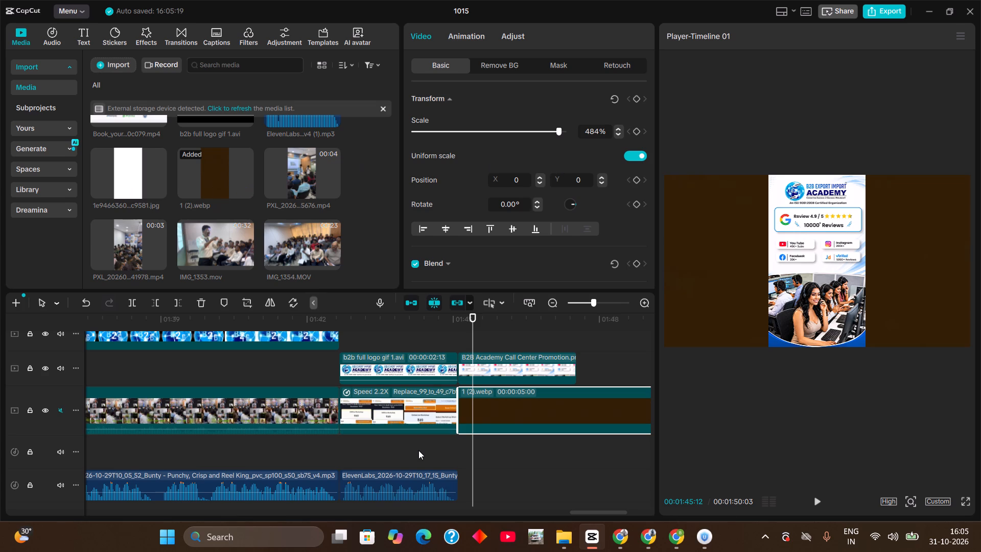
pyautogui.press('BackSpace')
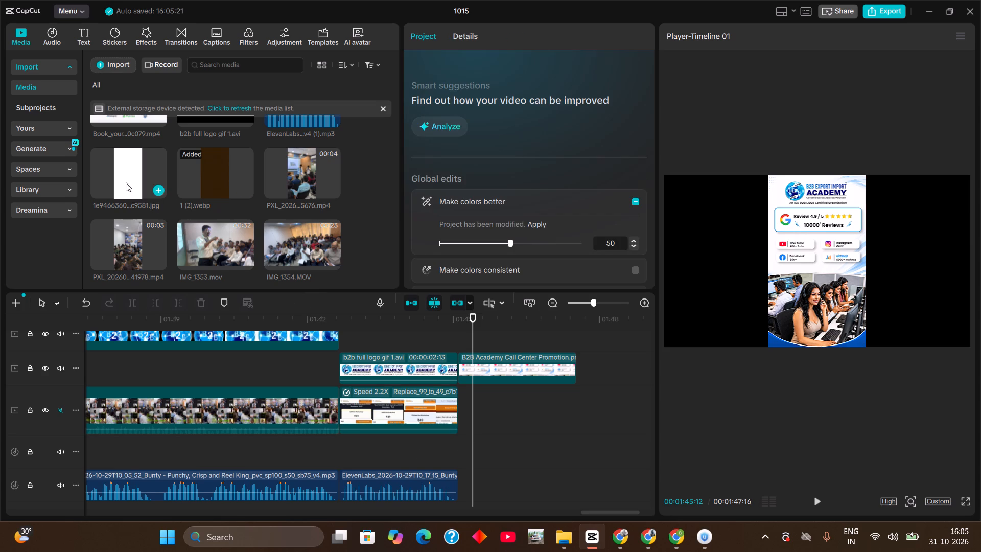
# Place the plain white JPG on the main track beneath the promotion image from 00:01:45:03 and scale it to 382%.
pyautogui.moveTo(125, 181); pyautogui.dragTo(458, 402)
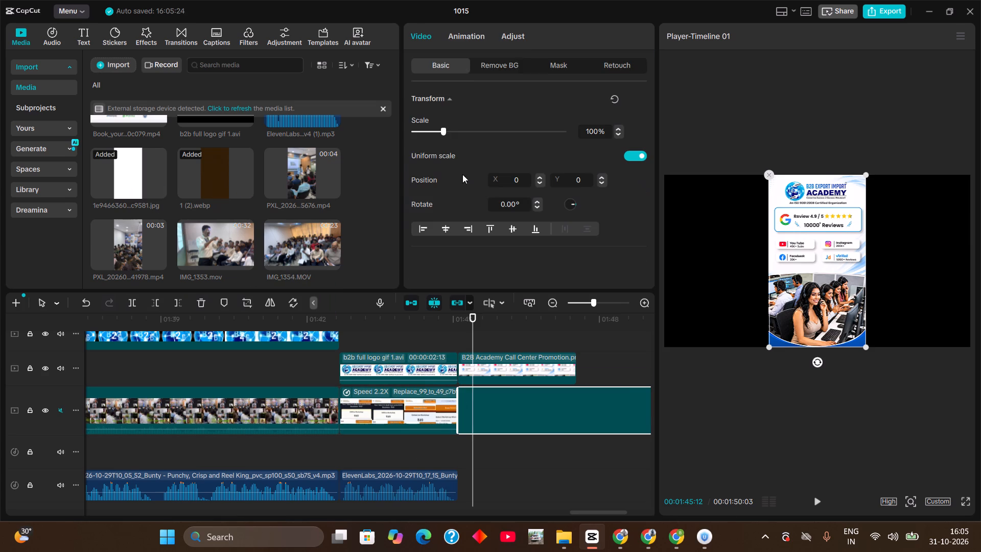
pyautogui.moveTo(447, 132); pyautogui.dragTo(528, 153)
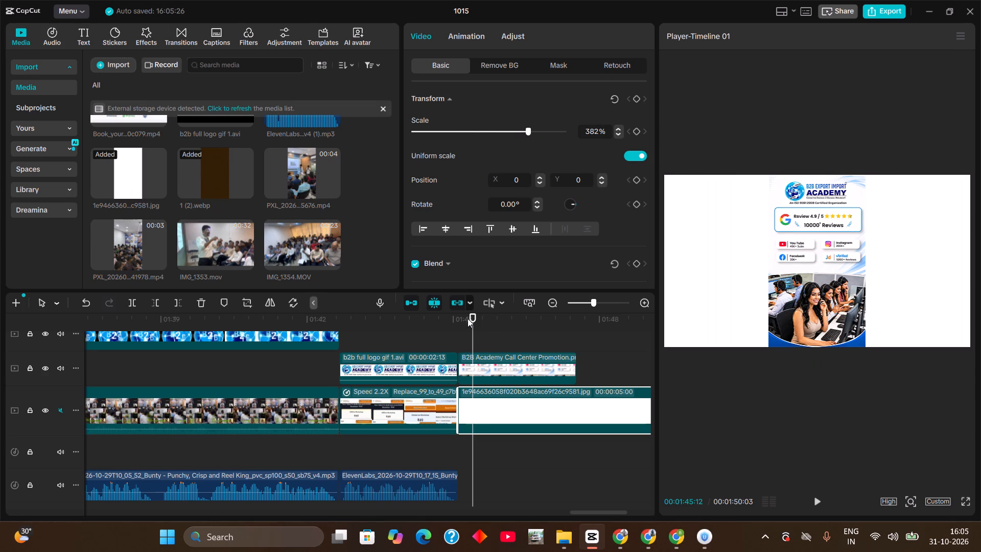
# Split the white background clip at 00:01:47:16, where the promotion image ends, and delete the remainder.
pyautogui.moveTo(472, 316); pyautogui.dragTo(574, 328)
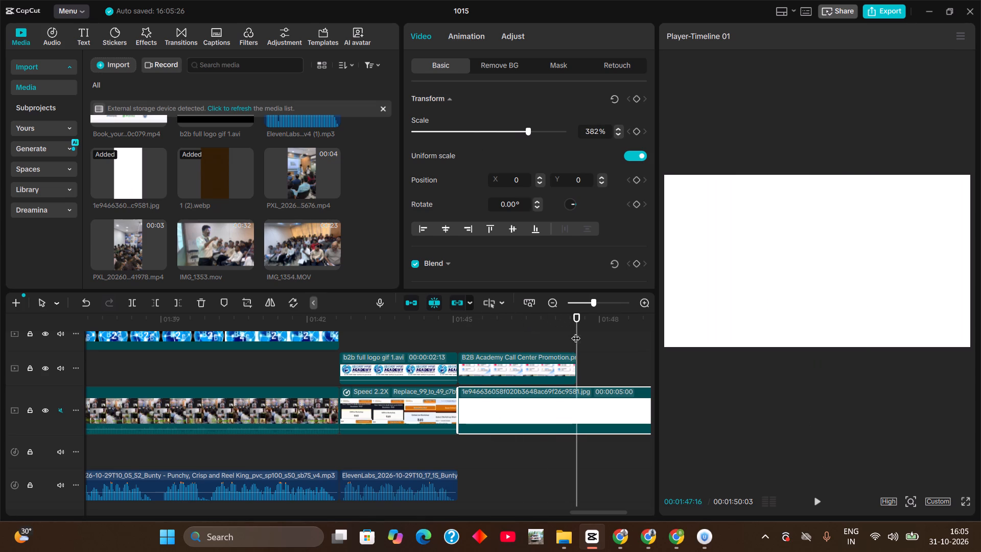
pyautogui.press('b')
pyautogui.click(579, 398)
pyautogui.press('BackSpace')
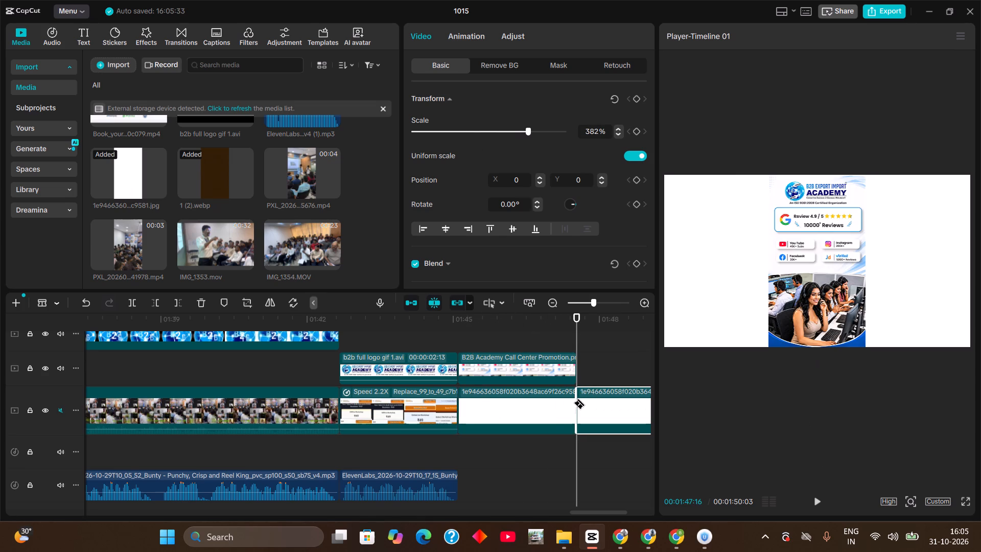
pyautogui.press('a')
# Apply the Fade Out exit animation to both the promotion image and the white background clip.
pyautogui.click(562, 371)
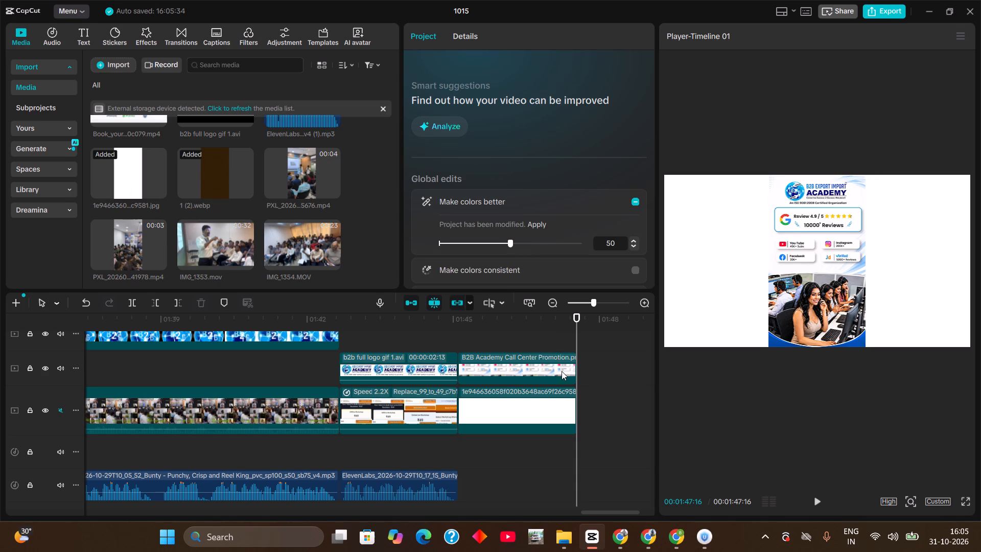
pyautogui.click(467, 35)
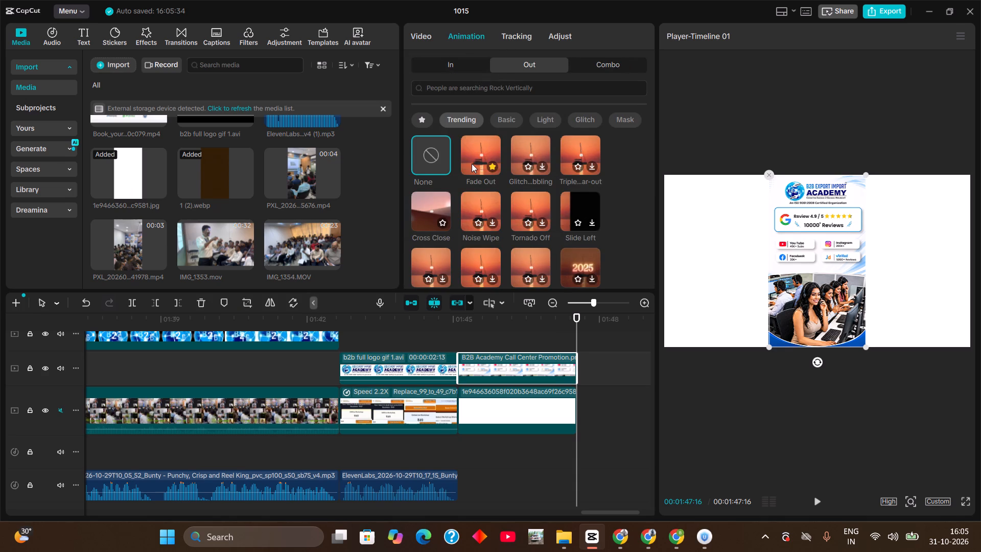
pyautogui.click(472, 163)
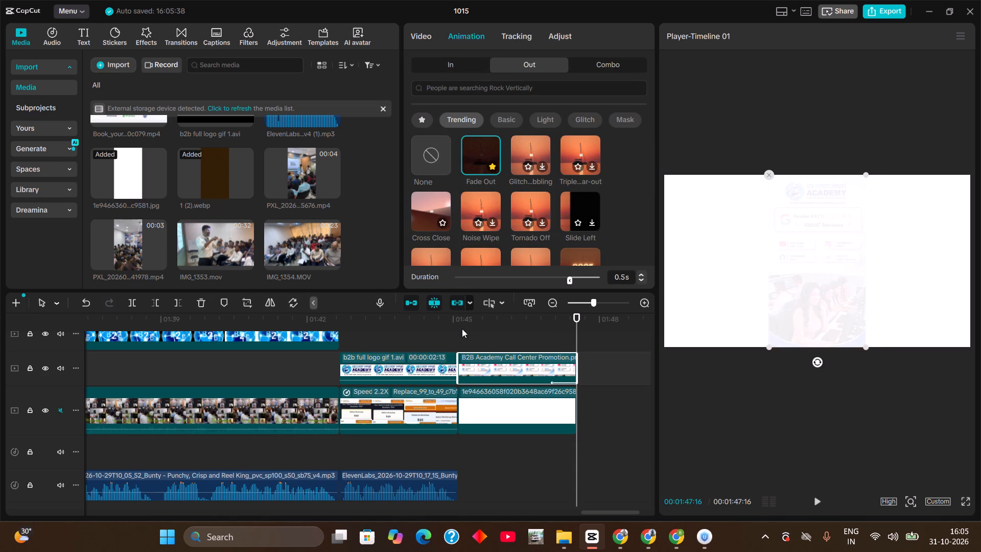
pyautogui.moveTo(462, 329); pyautogui.dragTo(571, 343)
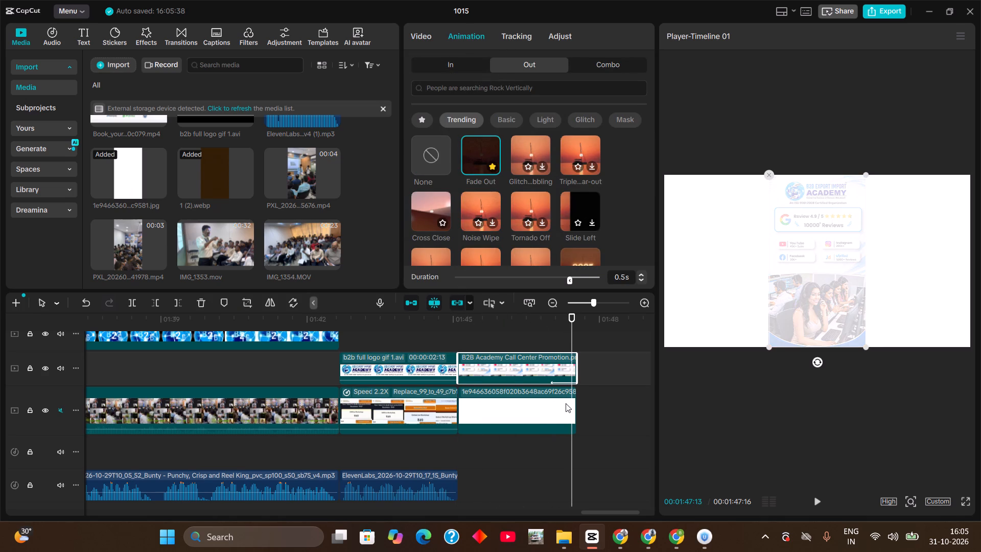
pyautogui.click(566, 403)
pyautogui.click(482, 152)
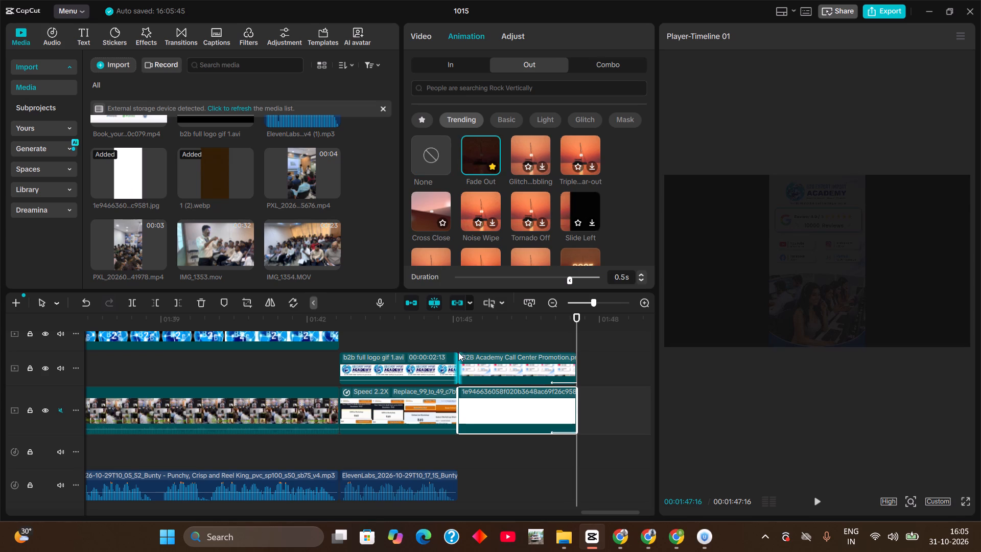
# Trim the promotion image's end back to 00:01:47:13, just before the white background ends, and review the faded ending.
pyautogui.moveTo(459, 322); pyautogui.dragTo(531, 334)
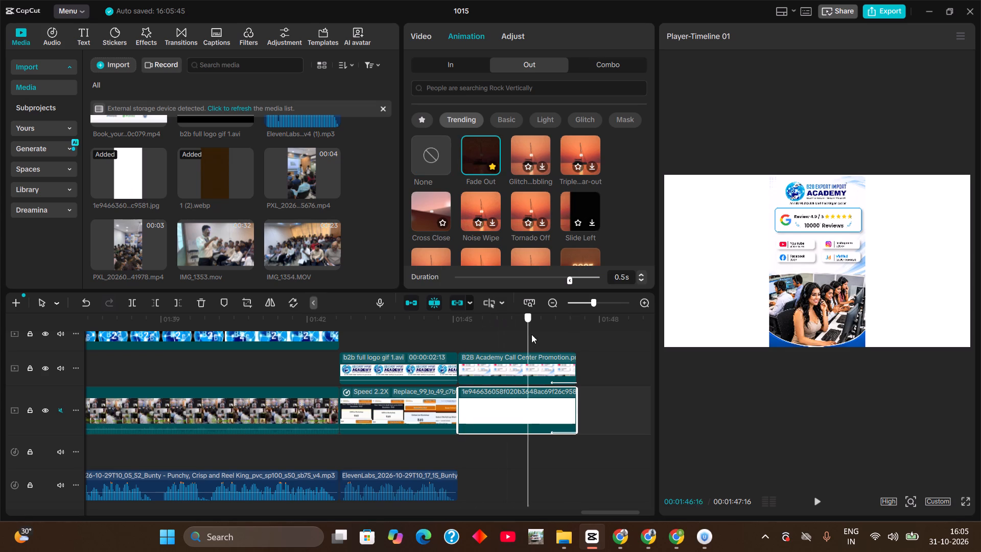
pyautogui.moveTo(531, 334); pyautogui.dragTo(552, 339)
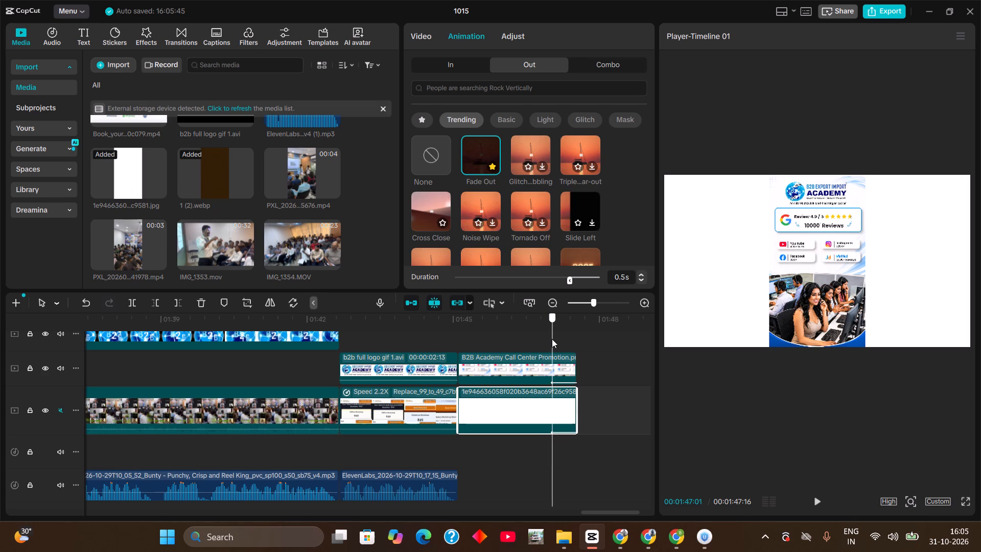
pyautogui.moveTo(552, 339); pyautogui.dragTo(567, 340)
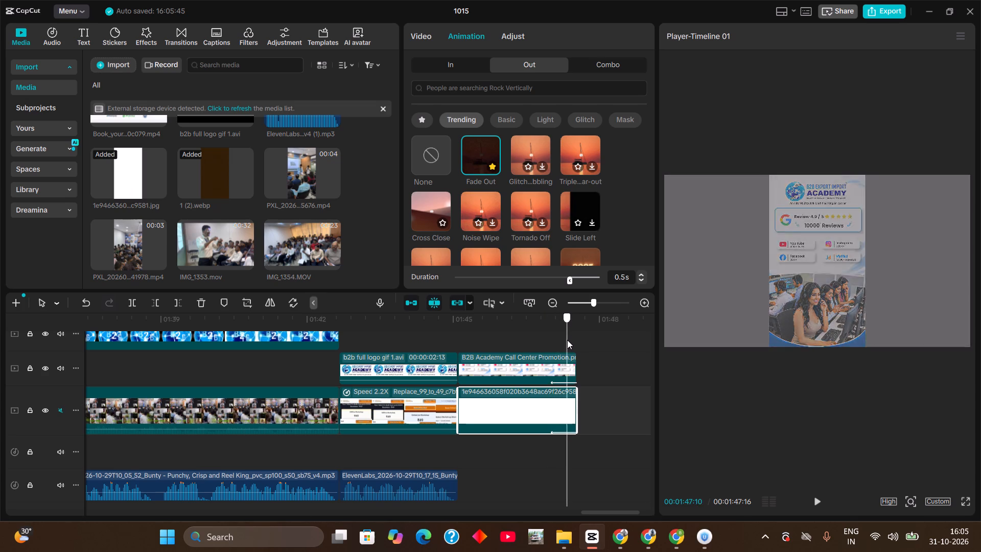
pyautogui.moveTo(567, 340); pyautogui.dragTo(580, 342)
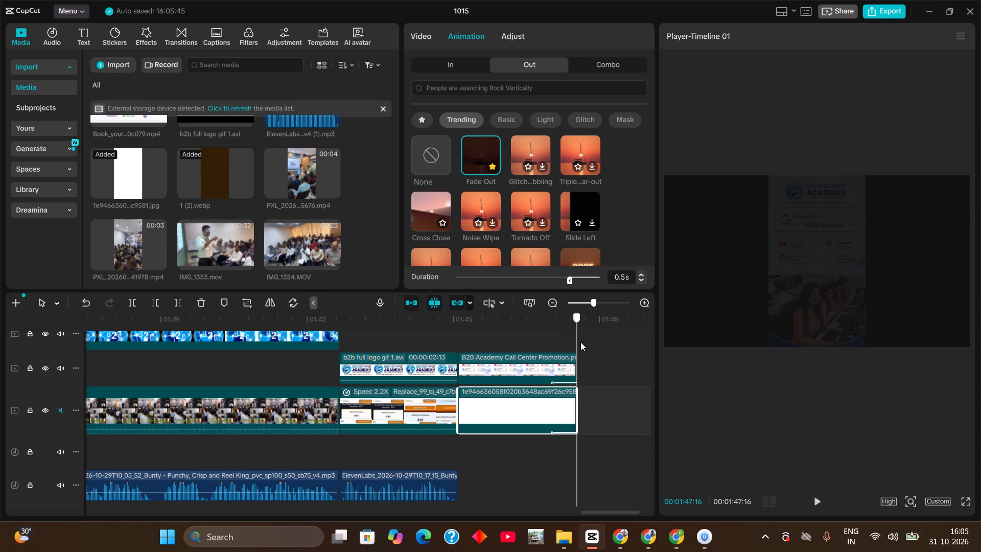
pyautogui.moveTo(580, 342); pyautogui.dragTo(571, 352)
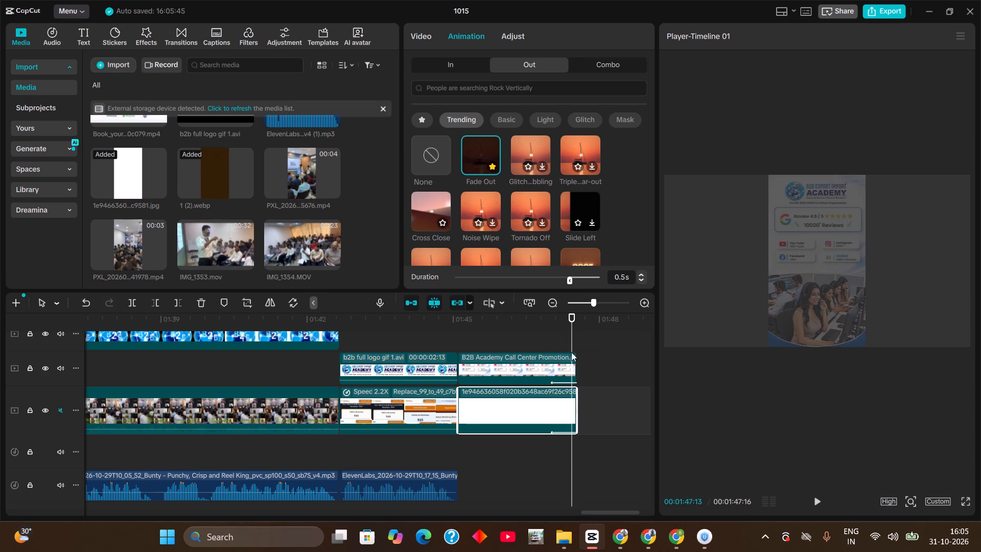
pyautogui.click(565, 366)
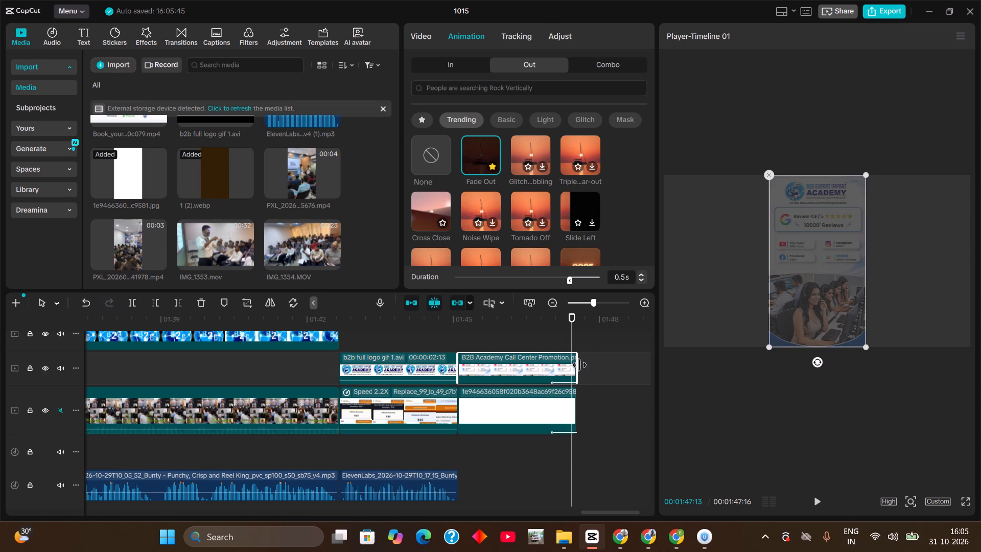
pyautogui.moveTo(579, 365); pyautogui.dragTo(572, 365)
pyautogui.moveTo(461, 326); pyautogui.dragTo(490, 333)
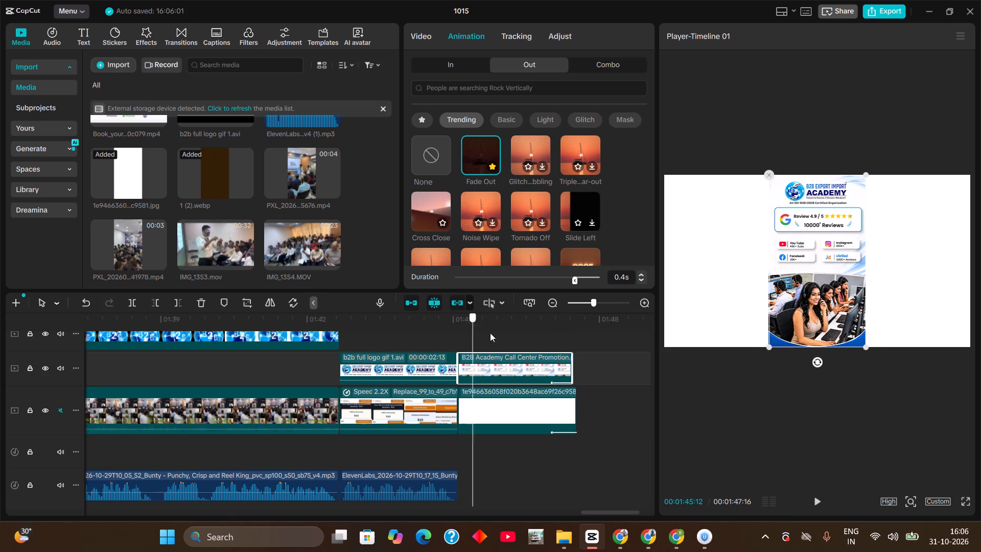
pyautogui.moveTo(490, 333); pyautogui.dragTo(577, 348)
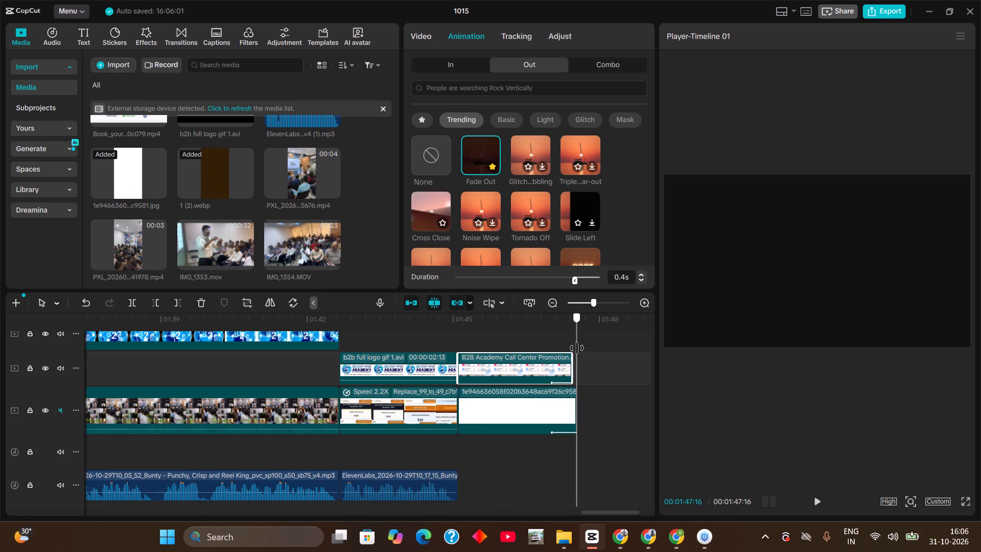
pyautogui.moveTo(577, 348); pyautogui.dragTo(519, 347)
pyautogui.press('space')
# Extend the background music clip on the lowest audio track to the video's end at 00:01:47:16 and play back the ending.
pyautogui.moveTo(458, 489); pyautogui.dragTo(558, 492)
pyautogui.scroll(-7, 474, 457)
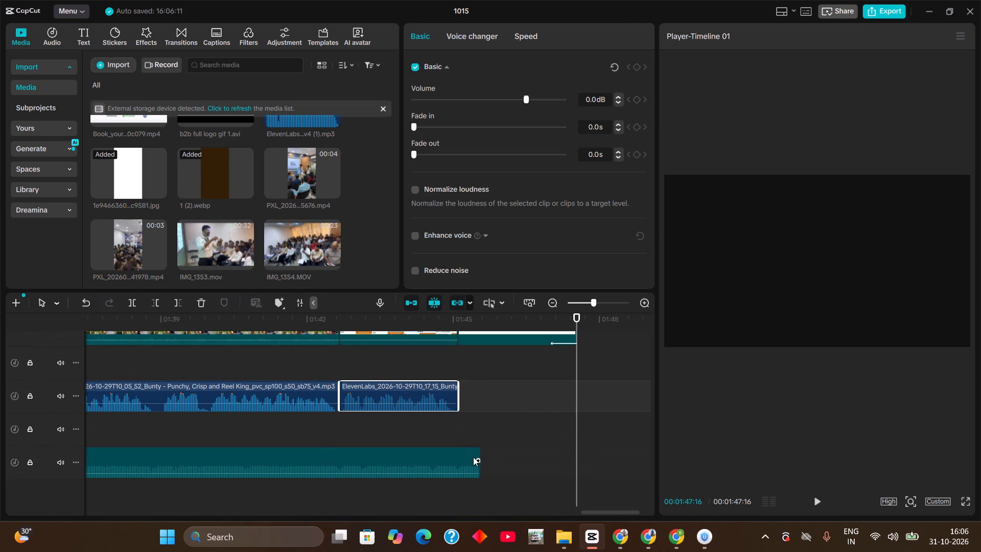
pyautogui.moveTo(479, 468); pyautogui.dragTo(496, 465)
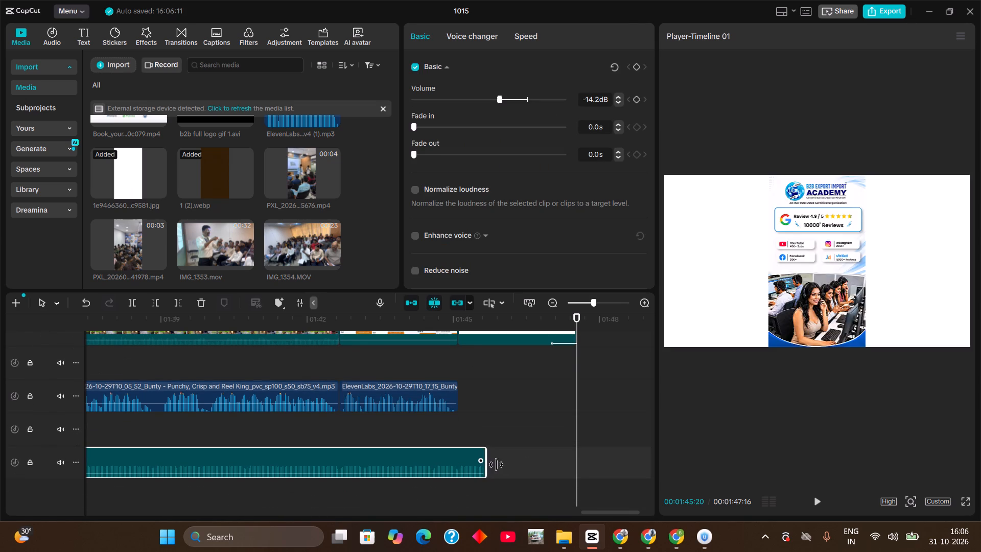
pyautogui.moveTo(496, 465); pyautogui.dragTo(577, 463)
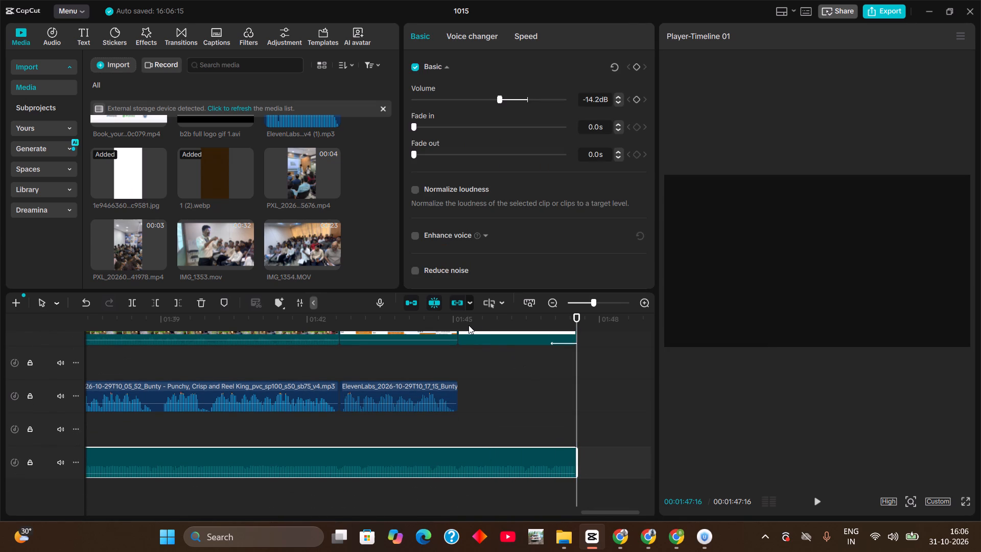
pyautogui.click(469, 325)
pyautogui.press('space')
# Export the video as 1015(24).mp4 with the frame rate set to 60fps.
pyautogui.click(891, 11)
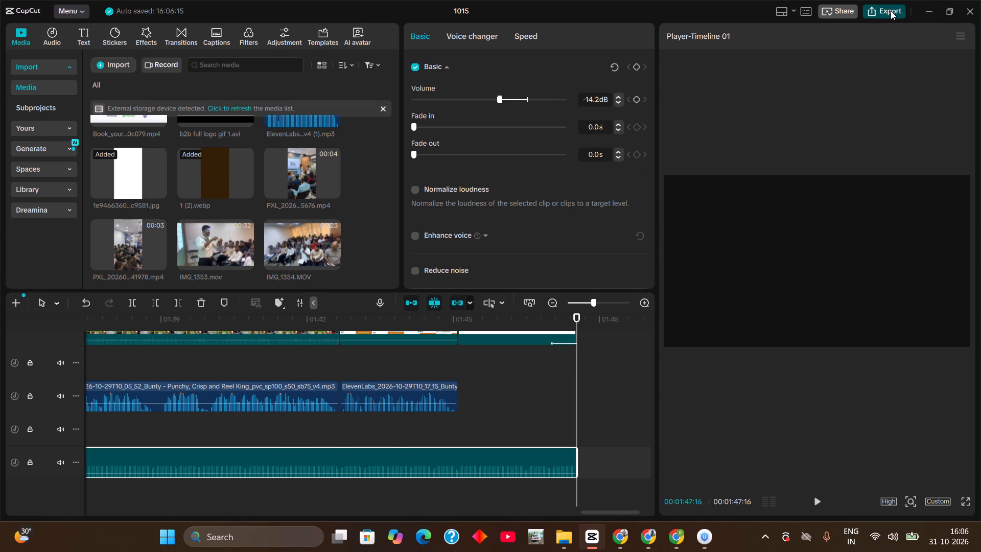
pyautogui.click(622, 342)
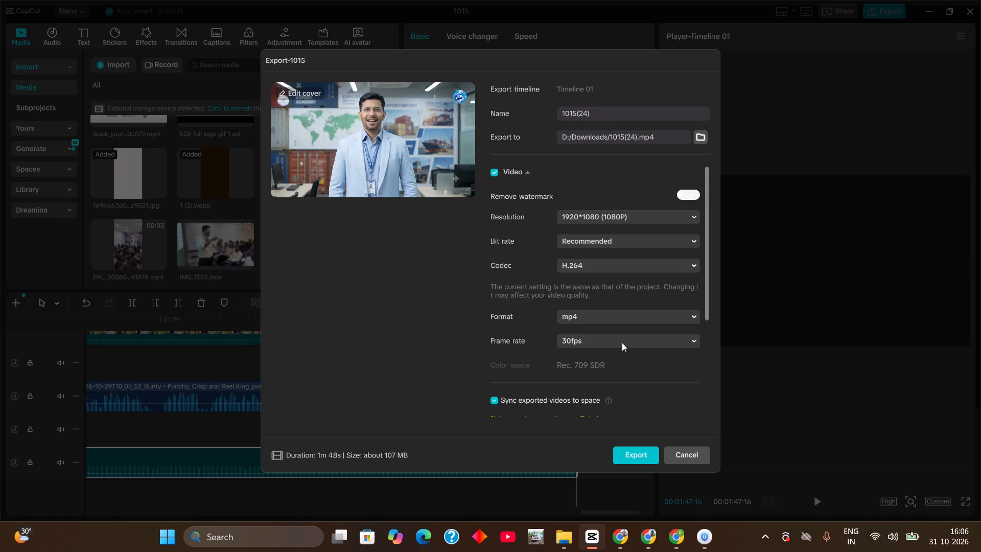
pyautogui.click(603, 480)
pyautogui.click(635, 453)
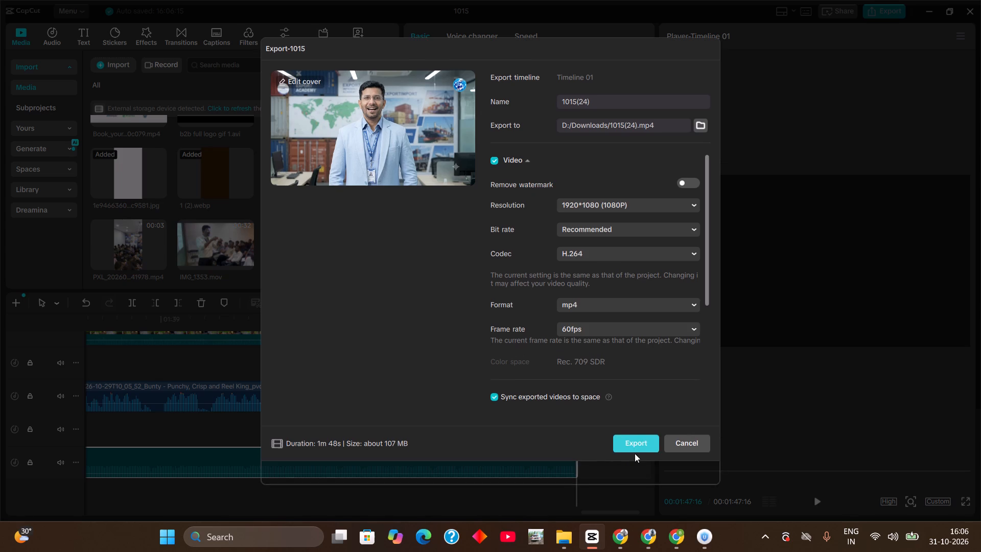
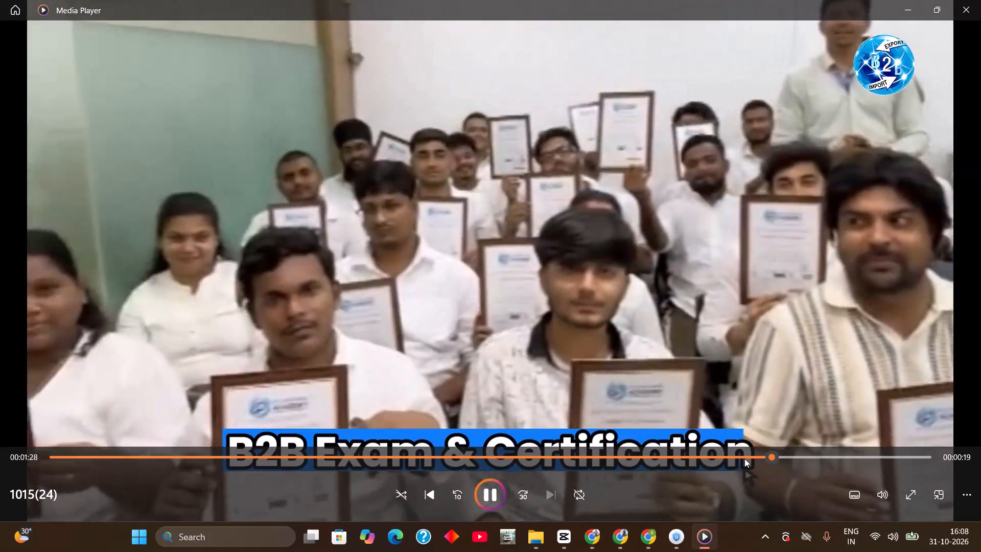
# Review the exported video 1015(24) around the "B2B Exam & Certification" section, from shortly before 00:01:26.
pyautogui.moveTo(750, 462); pyautogui.dragTo(748, 462)
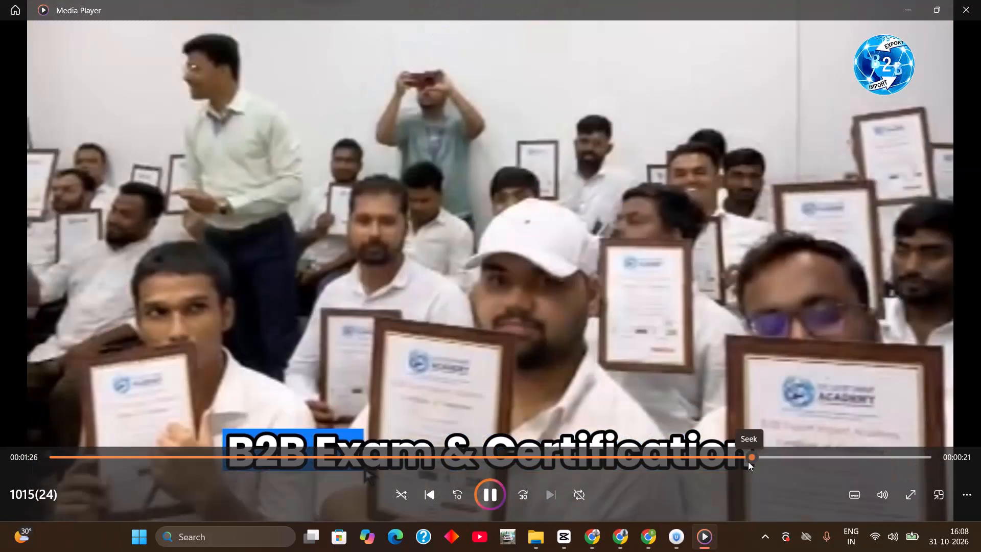
pyautogui.moveTo(748, 462); pyautogui.dragTo(694, 464)
pyautogui.press('space')
pyautogui.press('space')
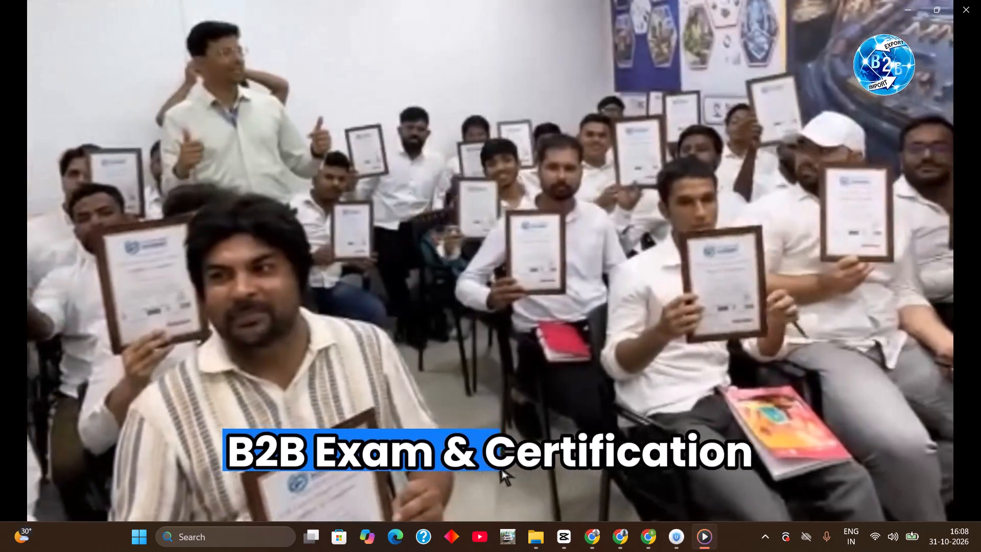
pyautogui.press('space')
# Switch to CapCut and open Compound clip1, the main-track clip just before the Replace_99_to_49 clip, for editing.
pyautogui.click(566, 538)
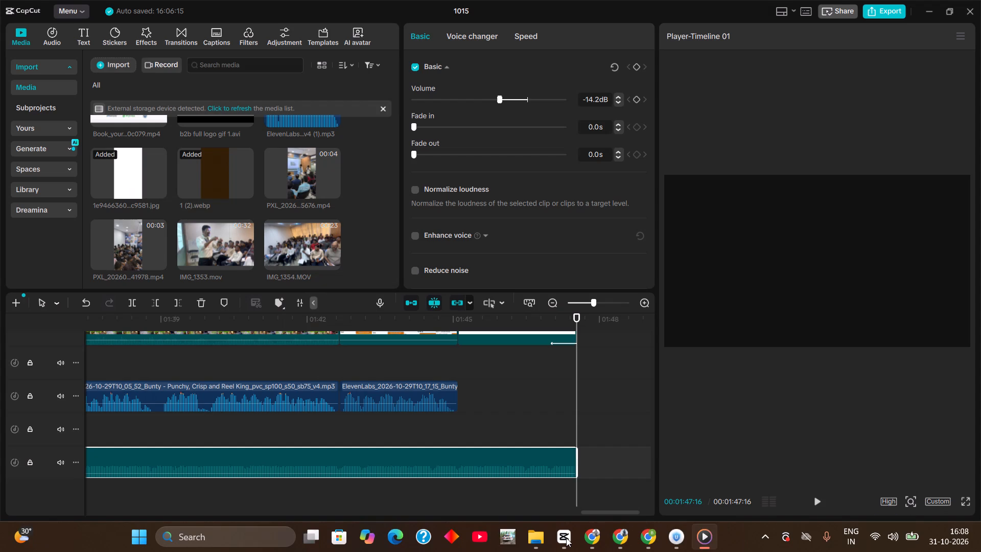
pyautogui.scroll(4, 491, 400)
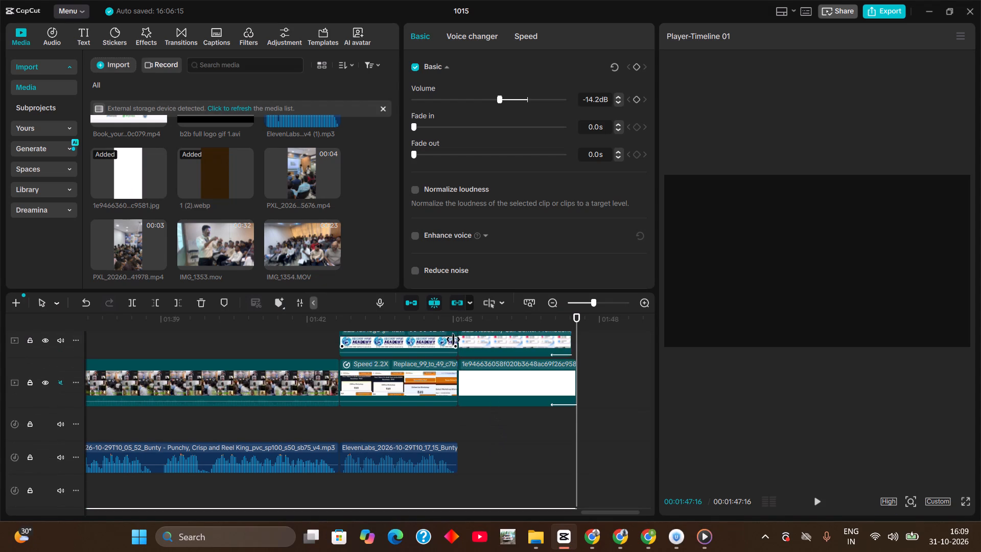
pyautogui.scroll(3, 422, 392)
pyautogui.doubleClick(319, 419)
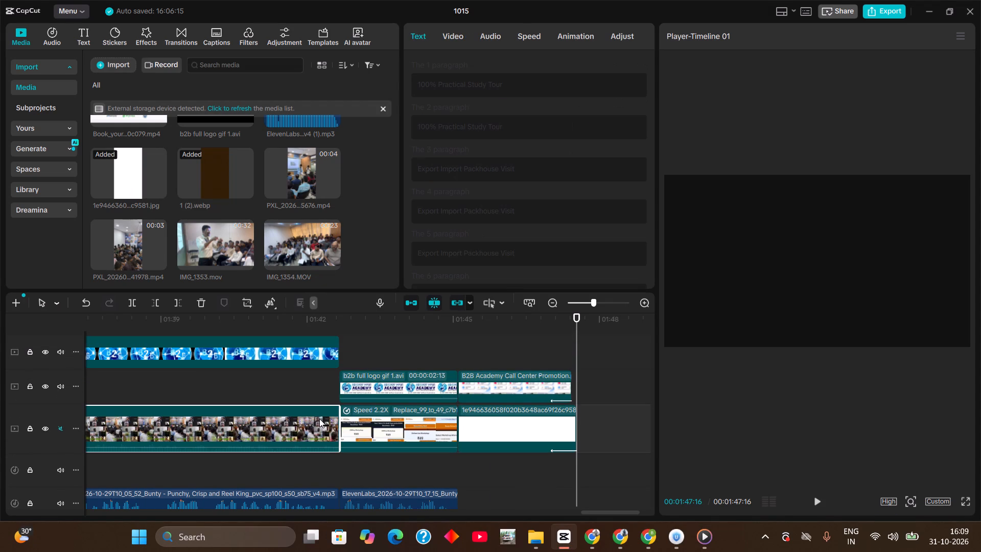
pyautogui.doubleClick(319, 419)
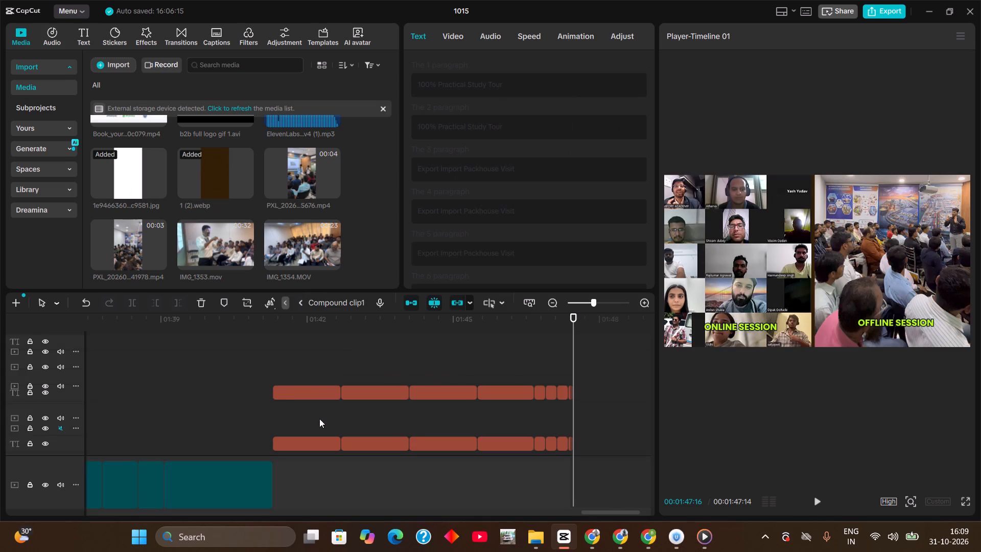
# Scrub back through the compound clip to the Dubai group photo before the "B2B Exam & Certification" videos, at 00:01:28:08.
pyautogui.moveTo(341, 318); pyautogui.dragTo(214, 331)
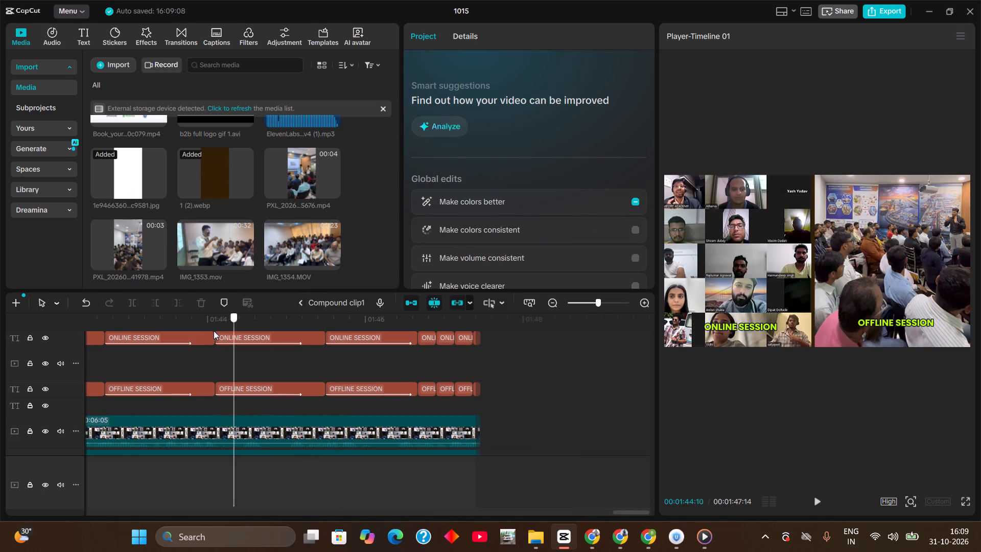
pyautogui.moveTo(214, 331); pyautogui.dragTo(73, 375)
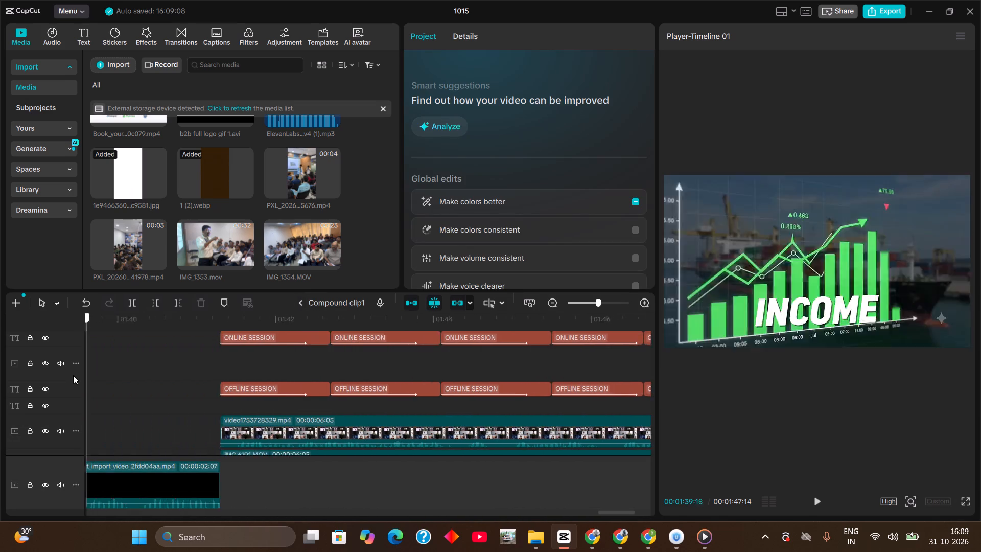
pyautogui.moveTo(73, 375); pyautogui.dragTo(367, 413)
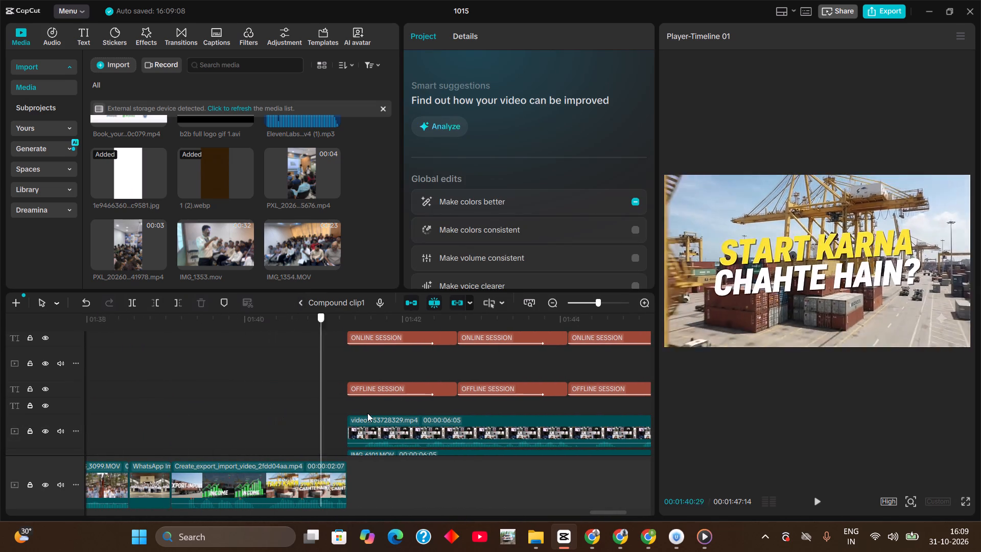
pyautogui.moveTo(367, 413); pyautogui.dragTo(499, 439)
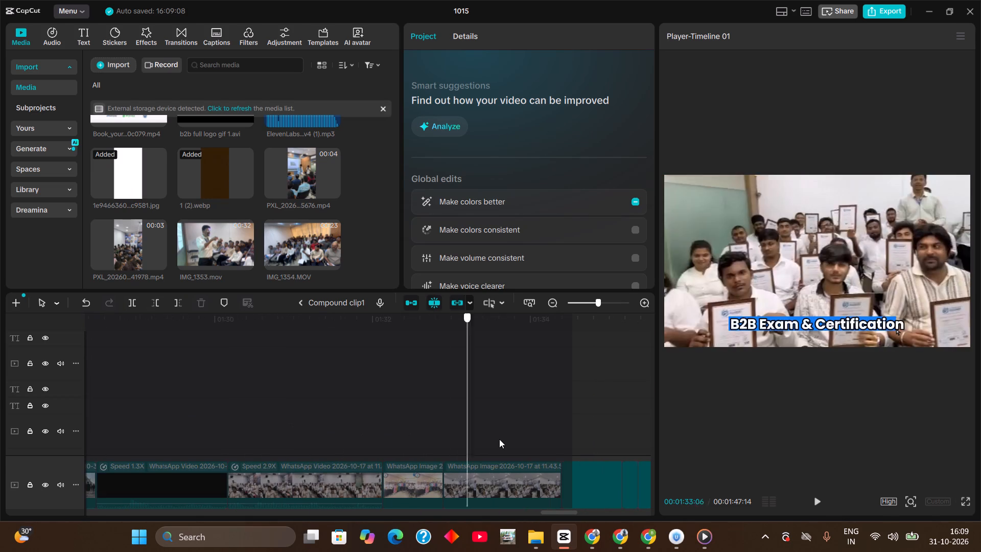
pyautogui.moveTo(499, 439); pyautogui.dragTo(613, 456)
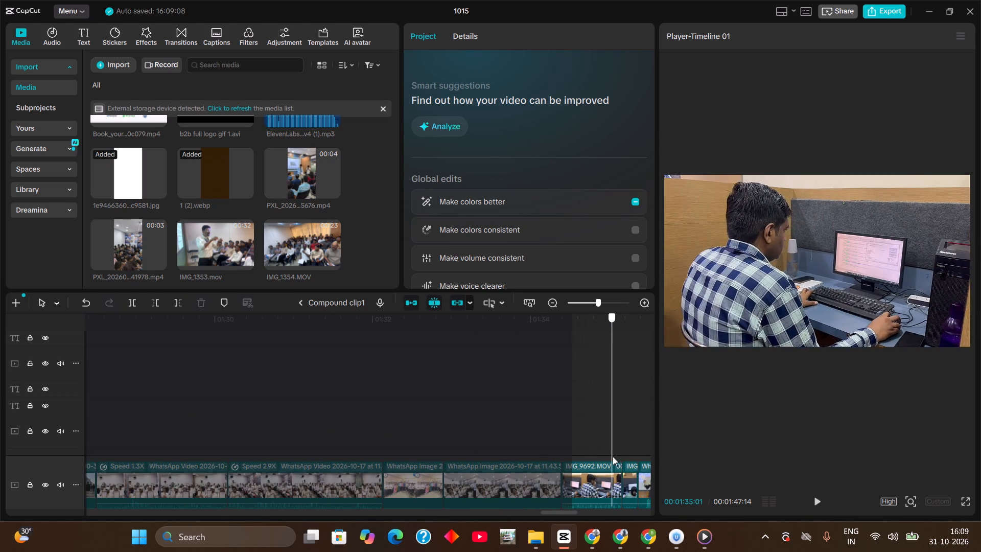
pyautogui.moveTo(613, 456); pyautogui.dragTo(87, 456)
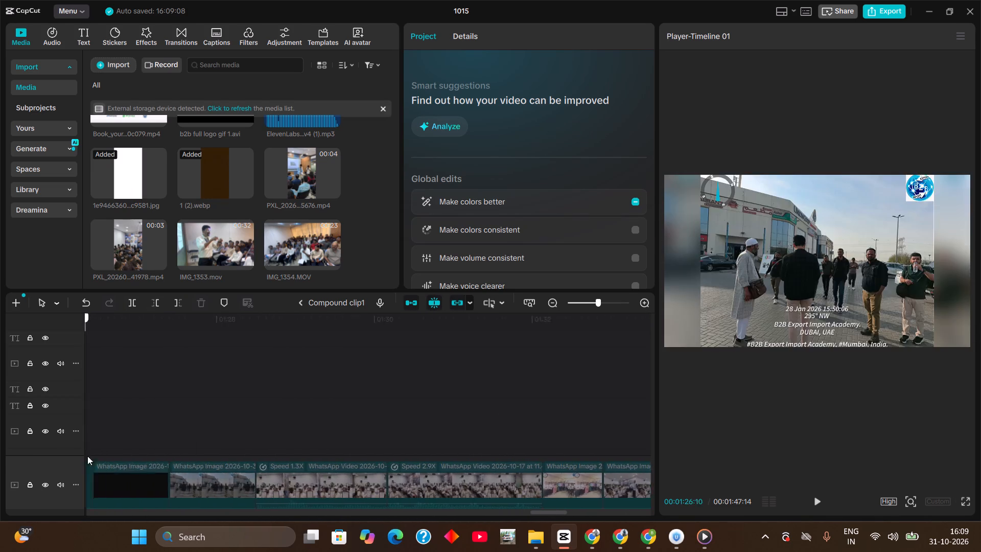
pyautogui.moveTo(87, 456); pyautogui.dragTo(318, 460)
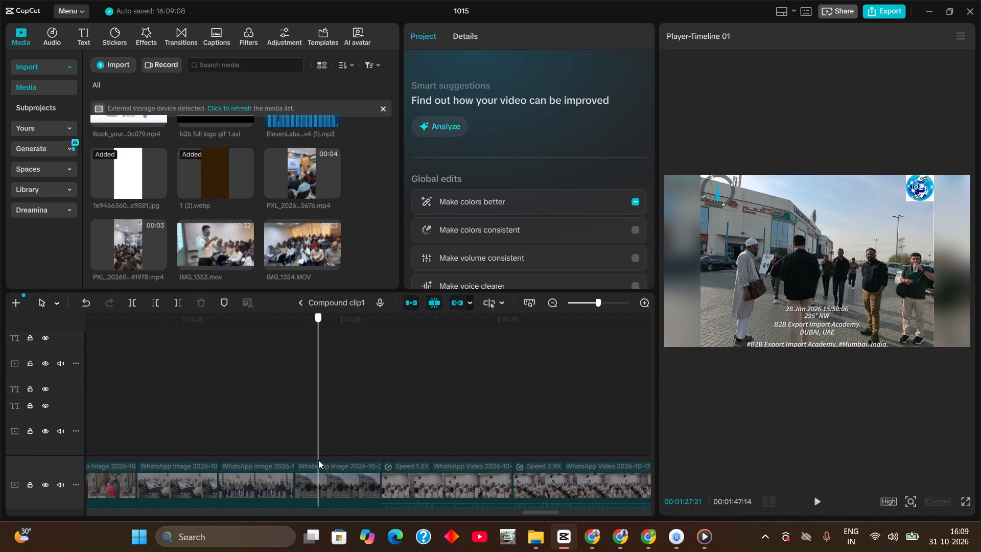
pyautogui.moveTo(318, 460); pyautogui.dragTo(361, 463)
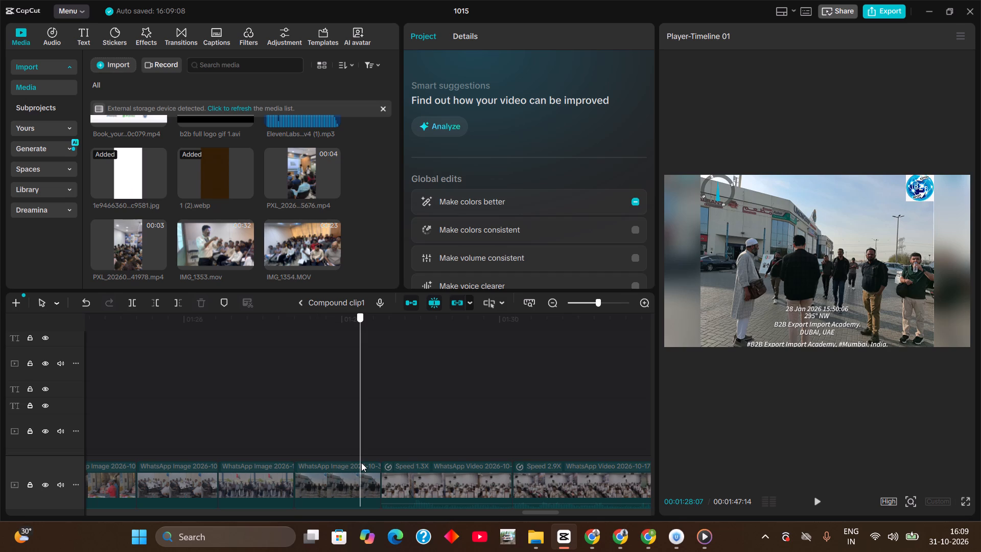
pyautogui.moveTo(361, 463); pyautogui.dragTo(362, 463)
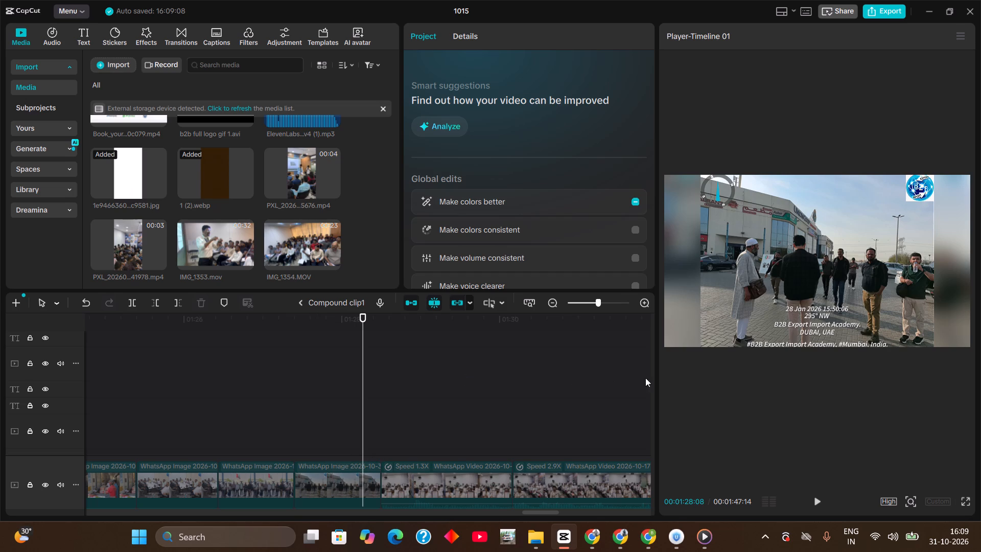
# Switch to Media Player, play the exported video 1015(24) from 00:01:27 through to its end, and close the player.
pyautogui.click(700, 540)
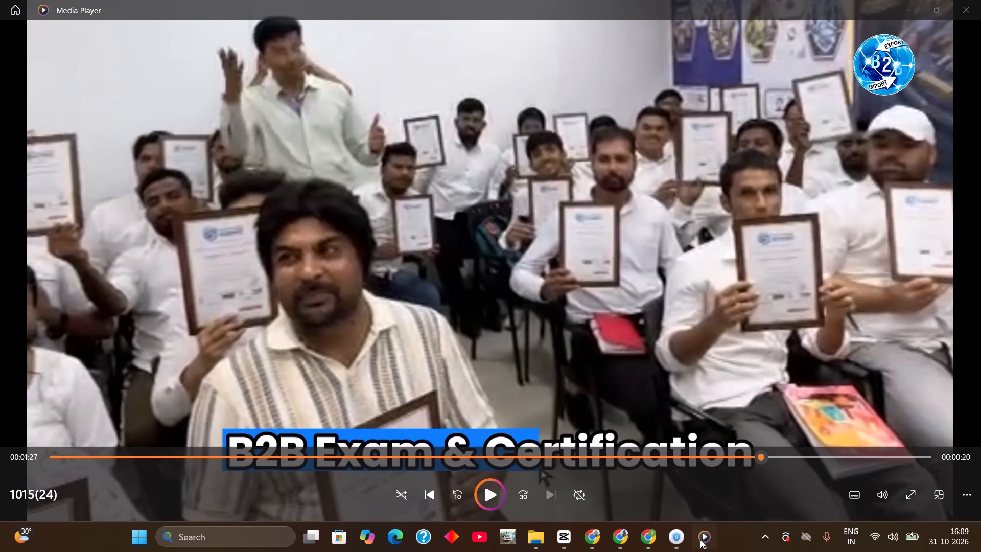
pyautogui.click(499, 498)
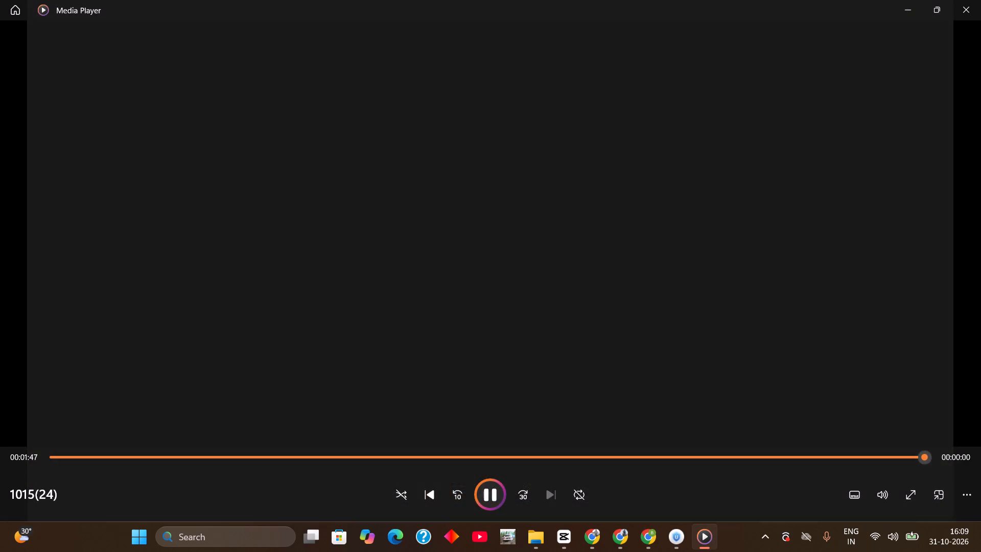
pyautogui.click(977, 12)
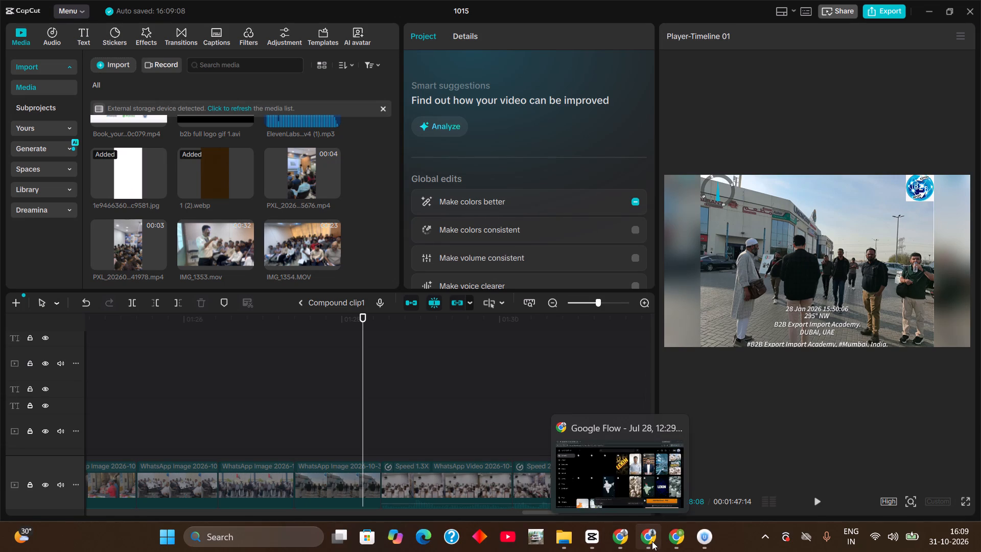
# Switch to the Chrome window with WhatsApp Web open.
pyautogui.click(652, 541)
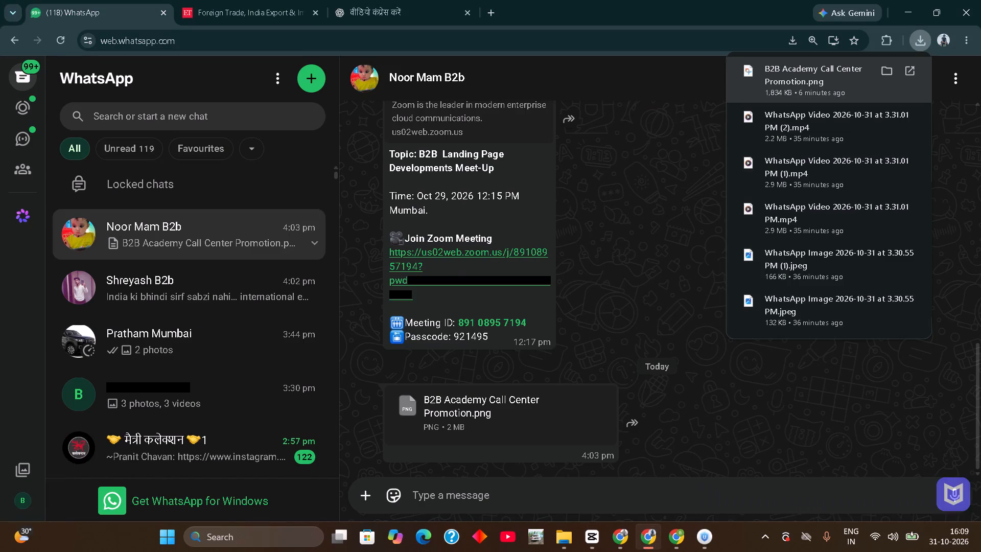